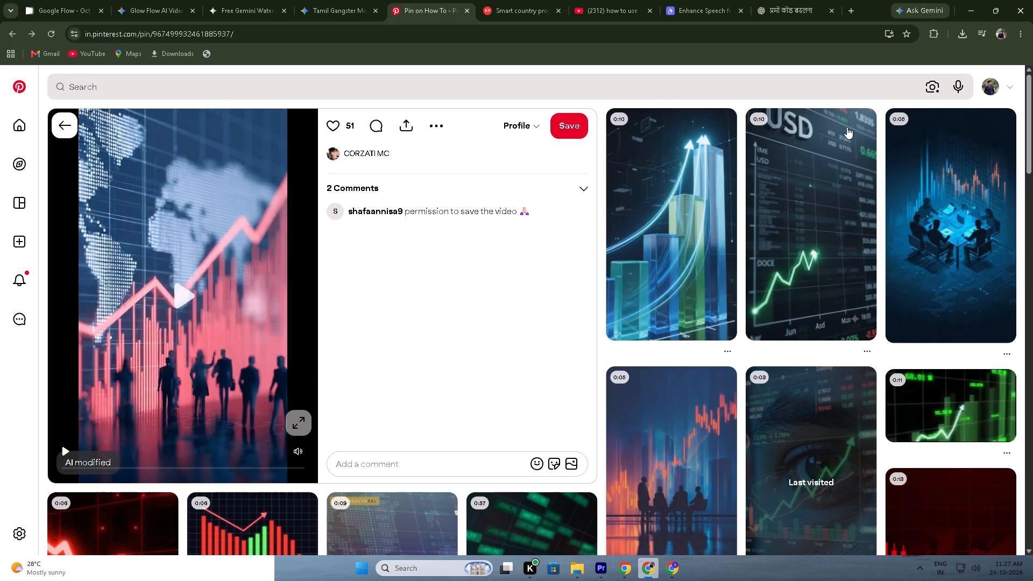
# Open the Pinterest video pin of glowing bars with rising arrows and copy its link.
pyautogui.scroll(-4, 703, 248)
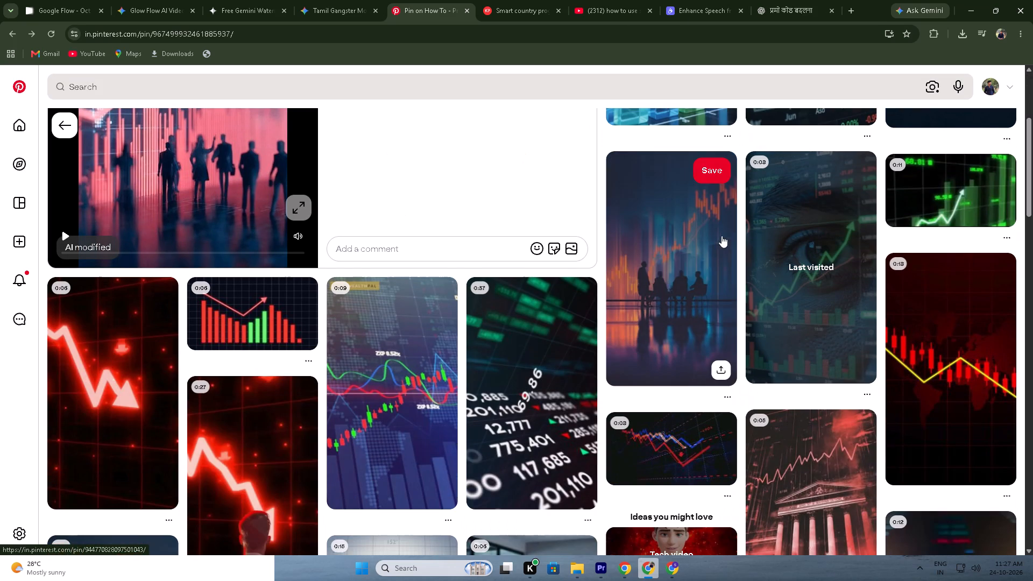
pyautogui.scroll(-4, 713, 272)
pyautogui.scroll(11, 712, 277)
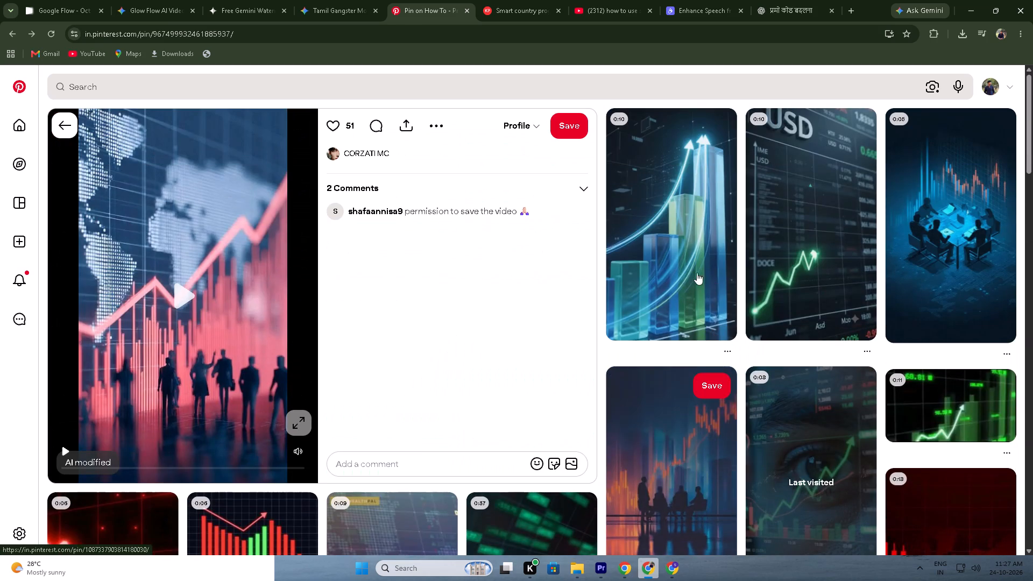
pyautogui.click(666, 244)
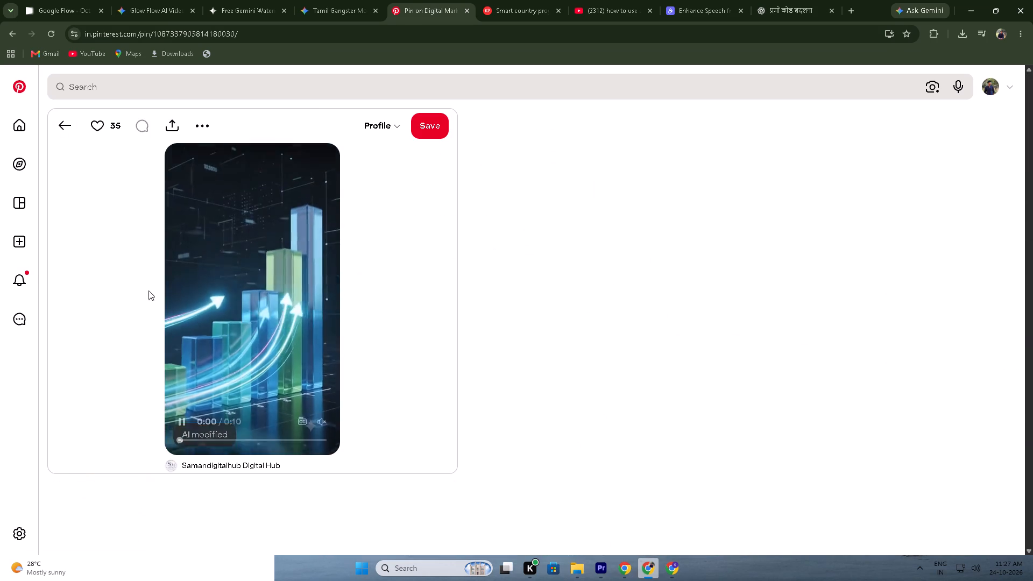
pyautogui.click(296, 280)
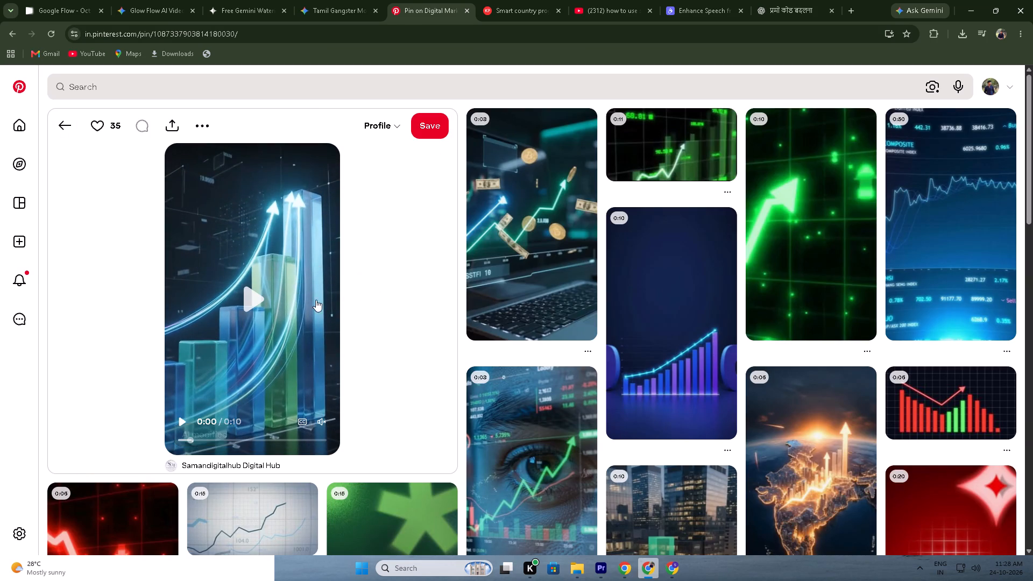
pyautogui.click(189, 116)
pyautogui.click(179, 115)
pyautogui.click(90, 180)
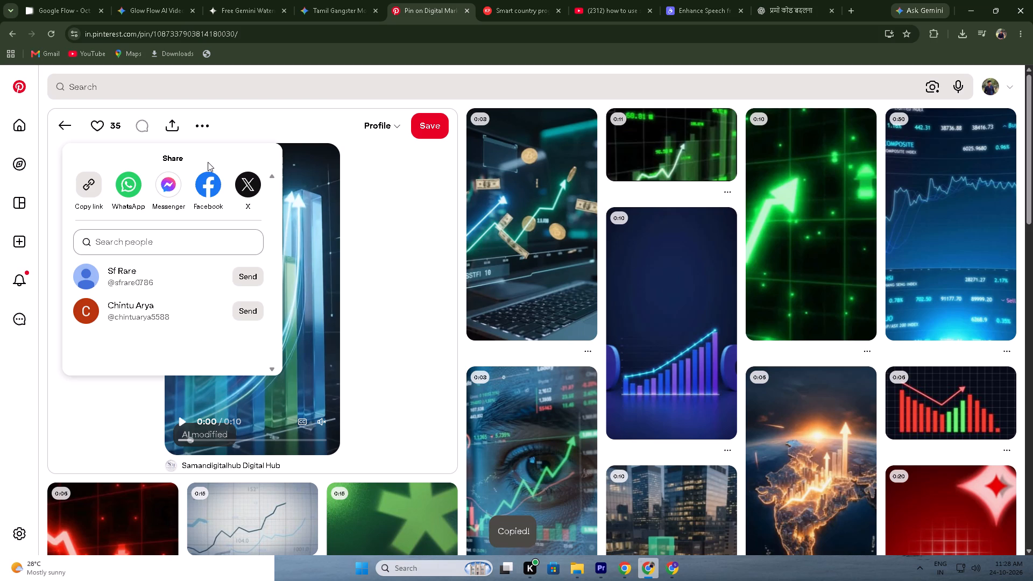
pyautogui.click(366, 221)
# Download the pin's video through the KlickPin Pinterest video downloader using the copied link.
pyautogui.click(498, 0)
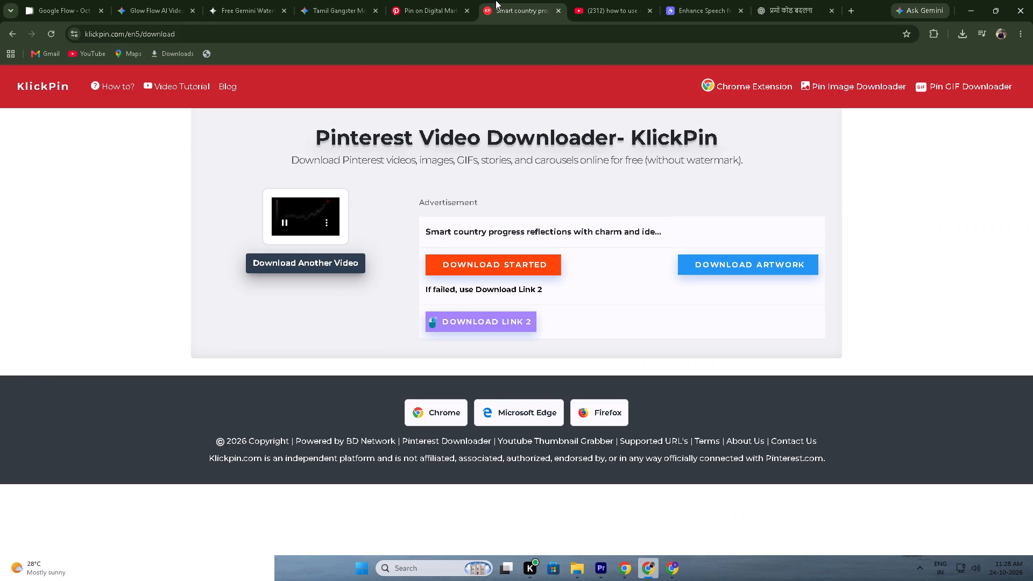
pyautogui.click(300, 255)
pyautogui.click(323, 222)
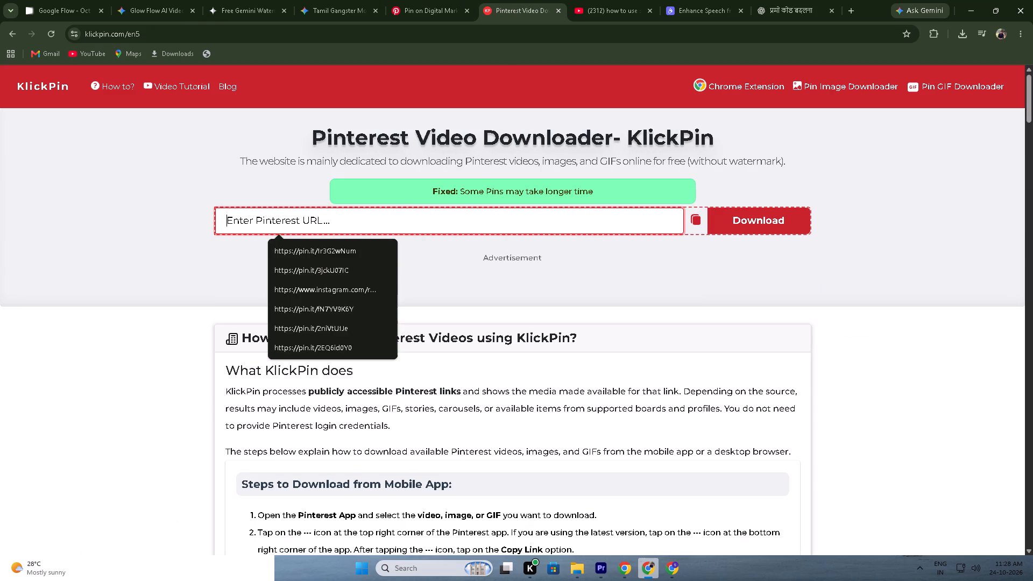
pyautogui.hotkey('ctrl', 'v')
pyautogui.press('Return')
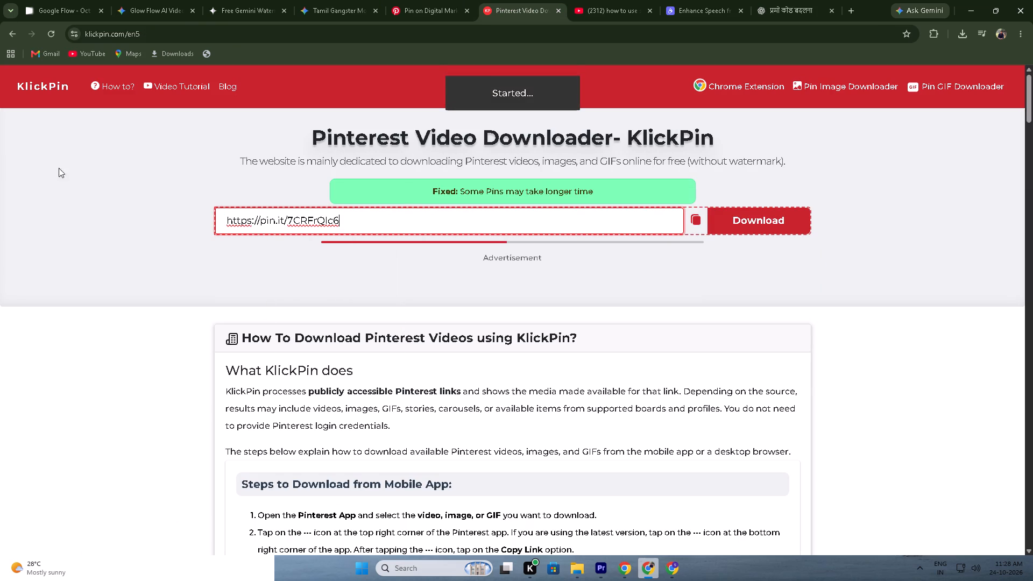
pyautogui.click(498, 259)
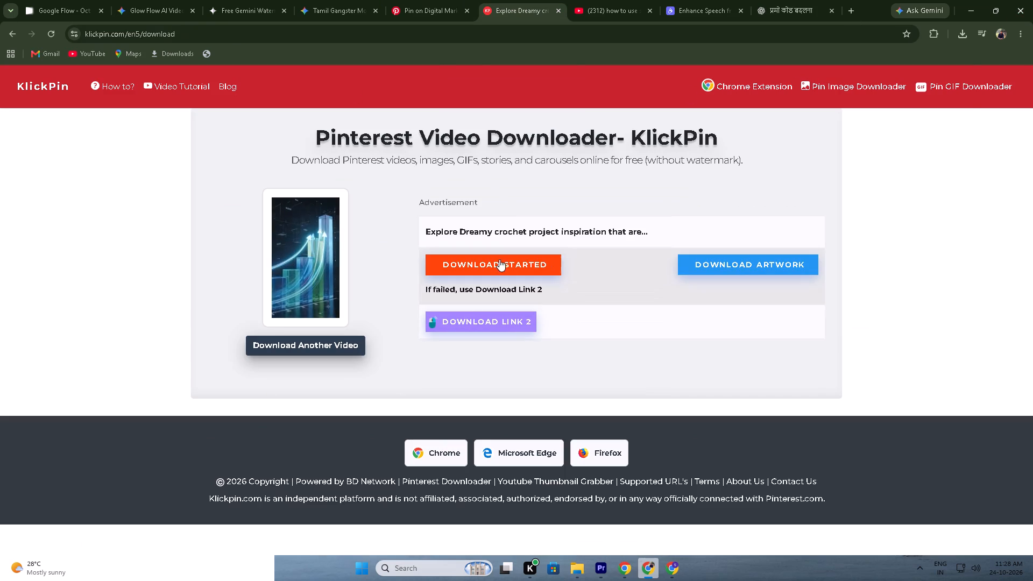
# Import the newly downloaded Klickpin MP4 into the MARKETING_VIDEO project in Adobe Premiere.
pyautogui.moveTo(839, 94); pyautogui.dragTo(609, 564)
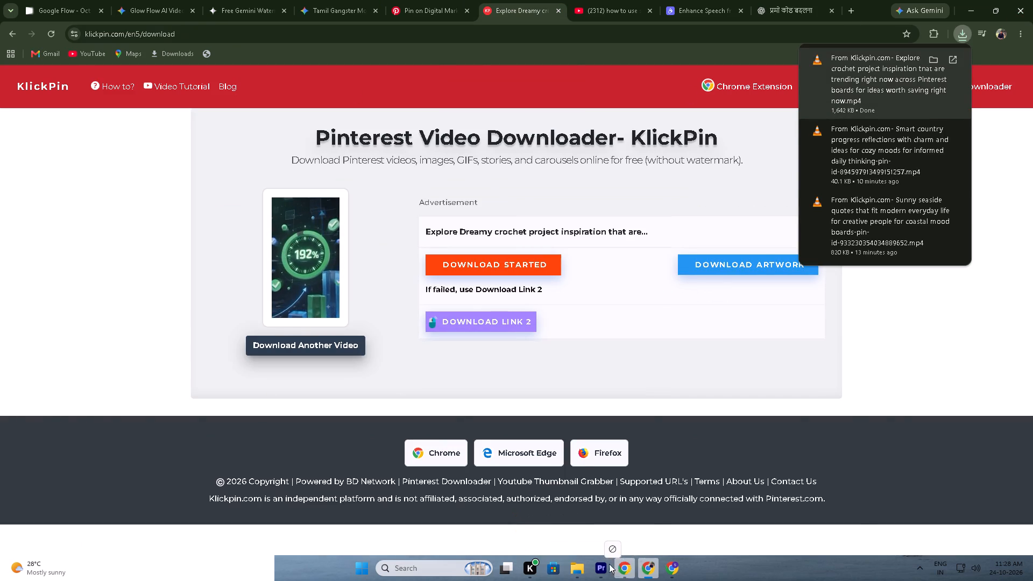
pyautogui.moveTo(609, 564); pyautogui.dragTo(391, 174)
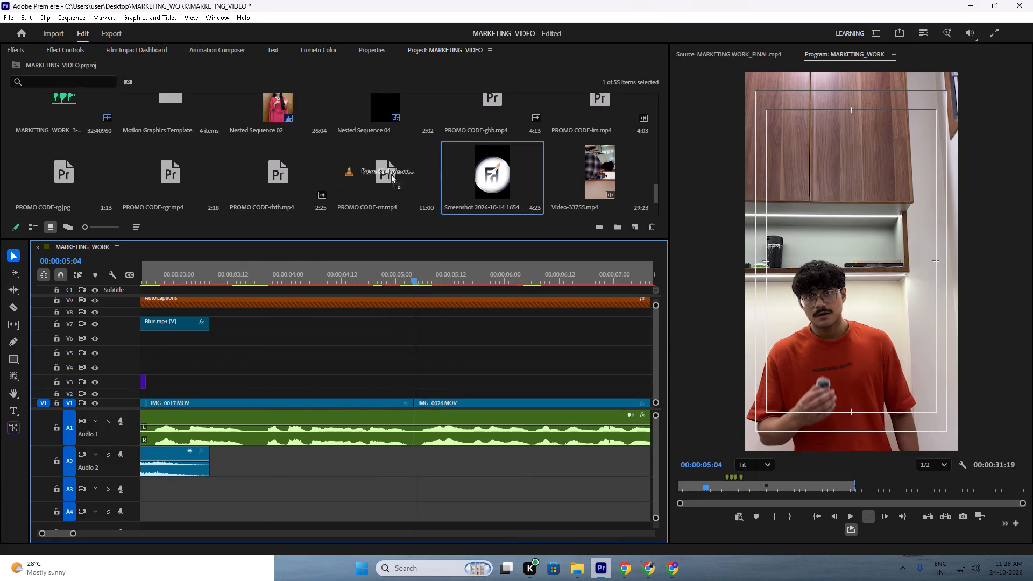
pyautogui.moveTo(391, 174); pyautogui.dragTo(414, 161)
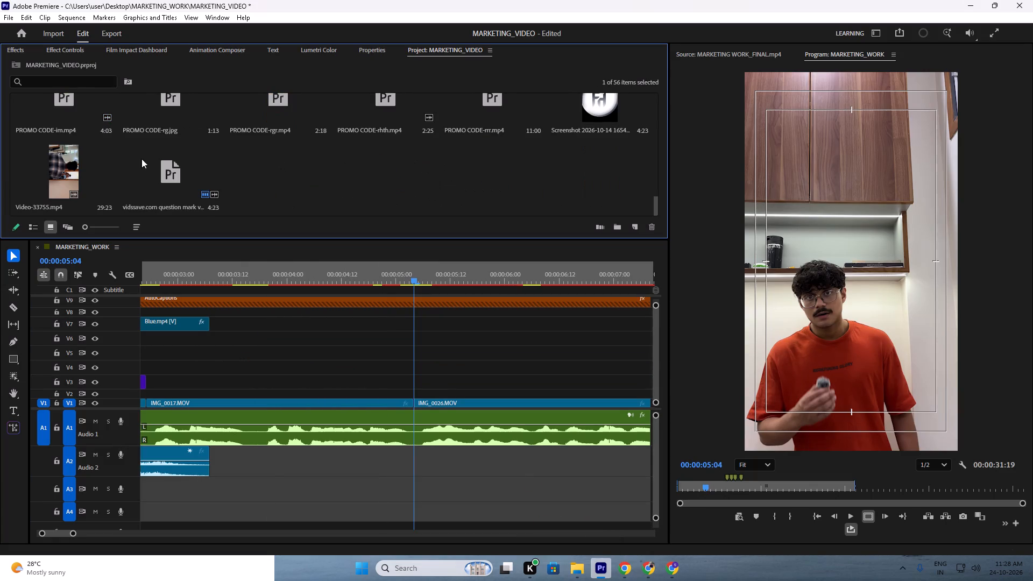
# Find the imported bar-chart clip in the project bin and play its opening seconds in the source monitor.
pyautogui.scroll(3, 329, 202)
pyautogui.scroll(-4, 329, 202)
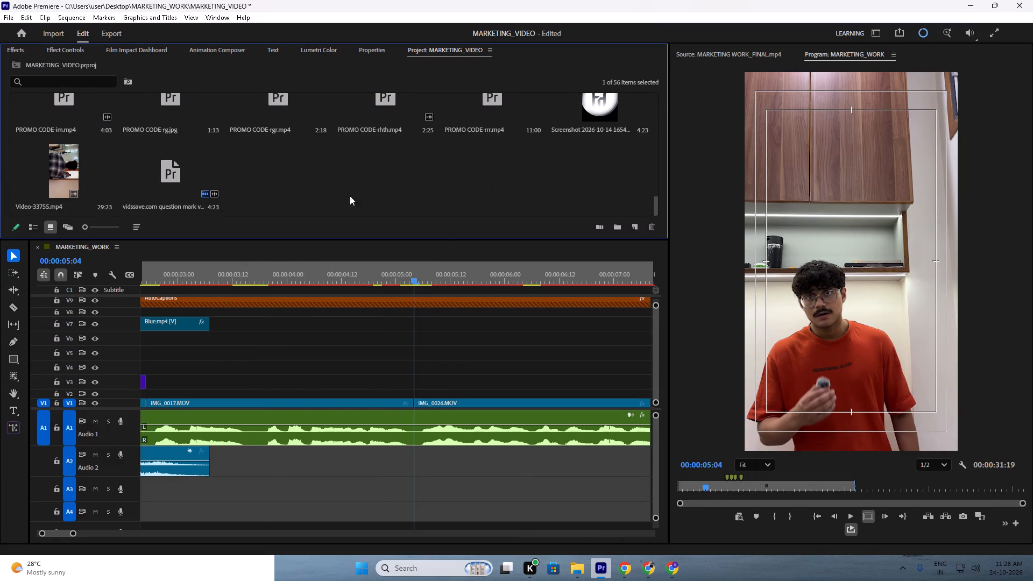
pyautogui.click(402, 182)
pyautogui.moveTo(477, 239); pyautogui.dragTo(447, 398)
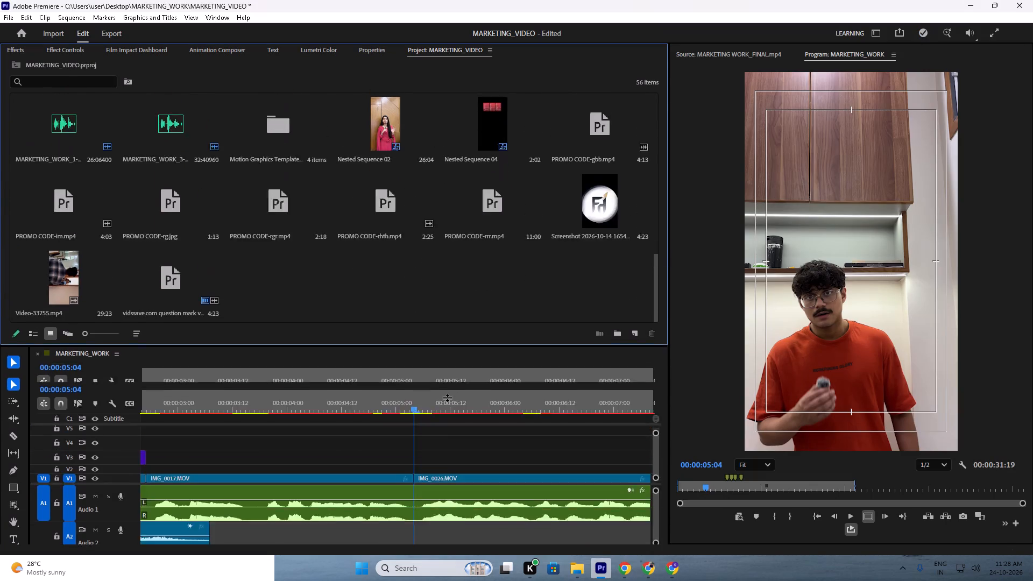
pyautogui.moveTo(447, 398); pyautogui.dragTo(445, 423)
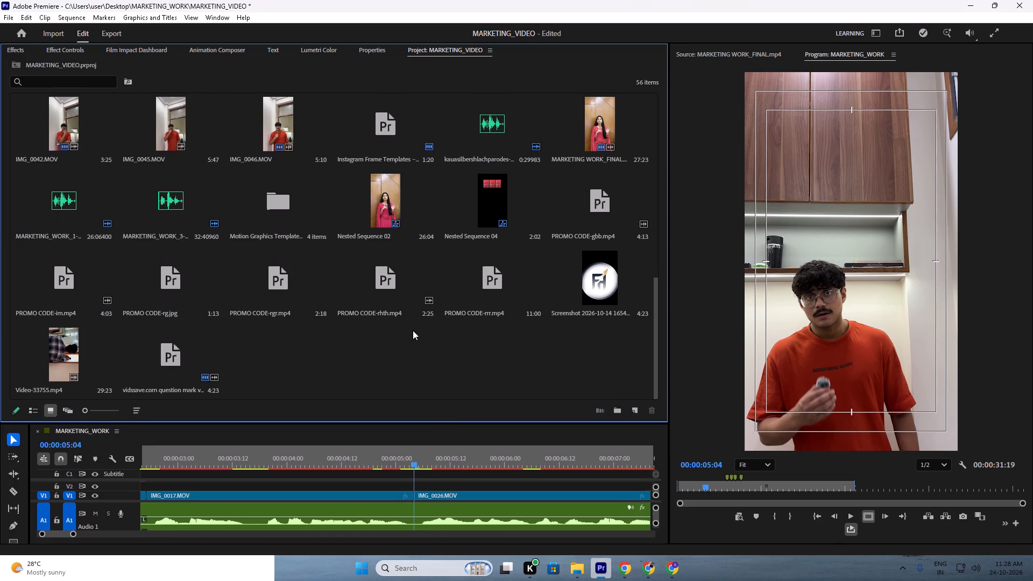
pyautogui.scroll(5, 413, 330)
pyautogui.doubleClick(376, 202)
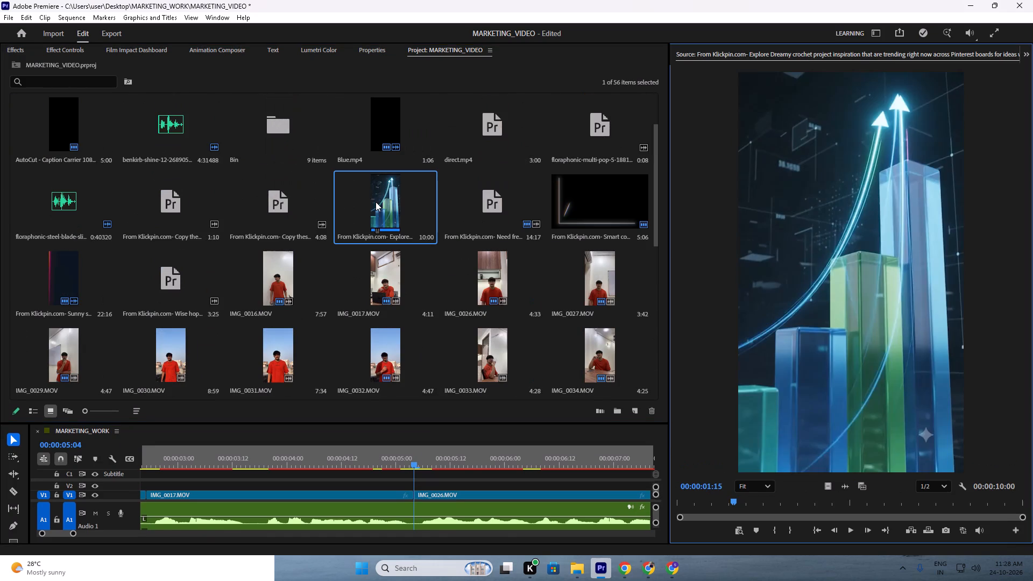
pyautogui.moveTo(707, 507); pyautogui.dragTo(659, 507)
pyautogui.press('space')
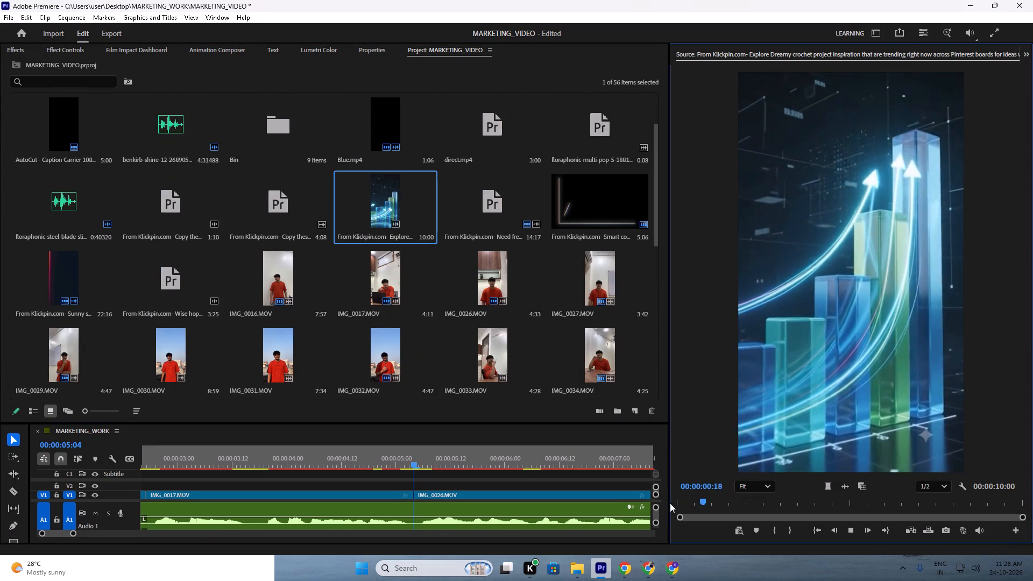
pyautogui.press('space')
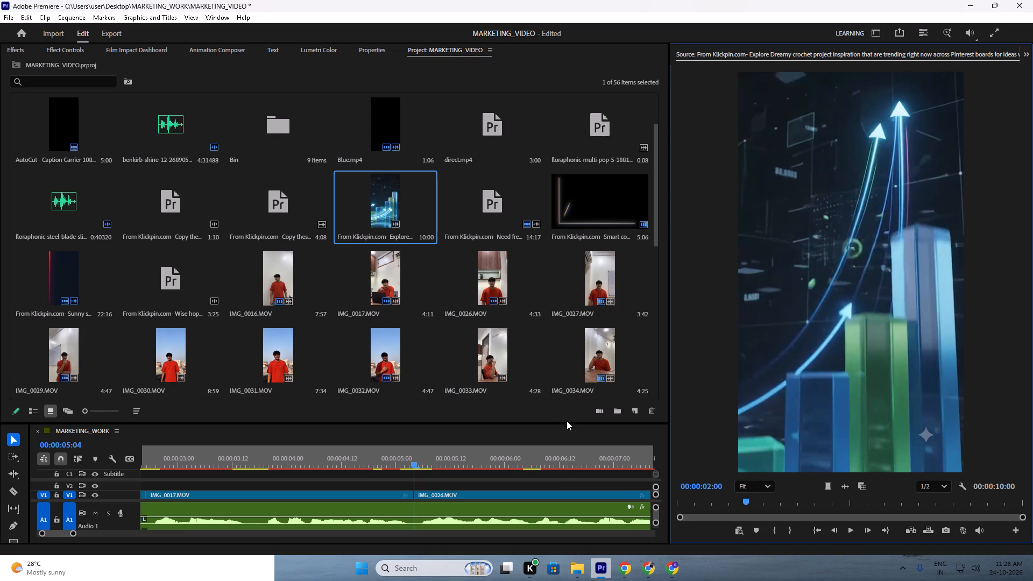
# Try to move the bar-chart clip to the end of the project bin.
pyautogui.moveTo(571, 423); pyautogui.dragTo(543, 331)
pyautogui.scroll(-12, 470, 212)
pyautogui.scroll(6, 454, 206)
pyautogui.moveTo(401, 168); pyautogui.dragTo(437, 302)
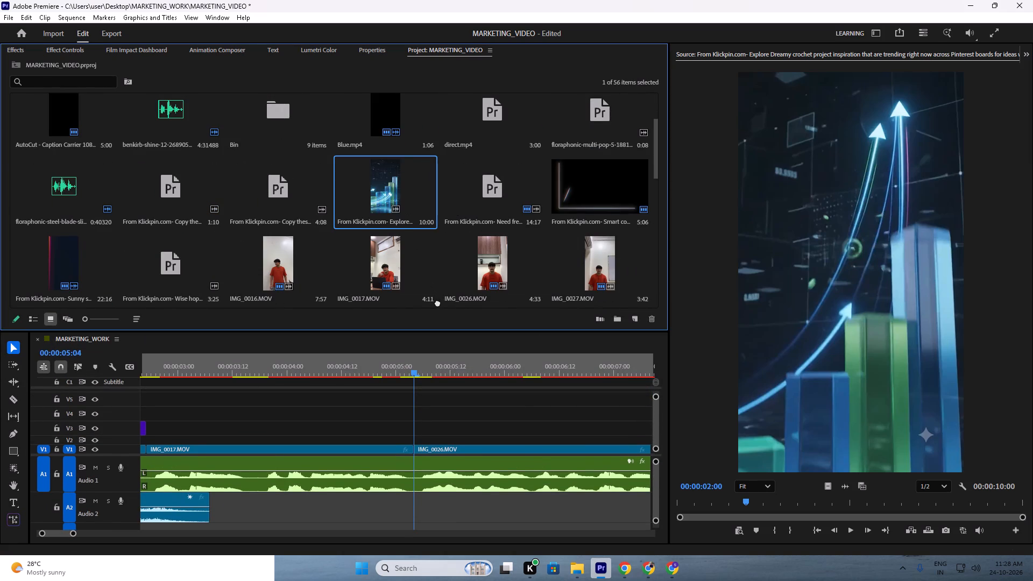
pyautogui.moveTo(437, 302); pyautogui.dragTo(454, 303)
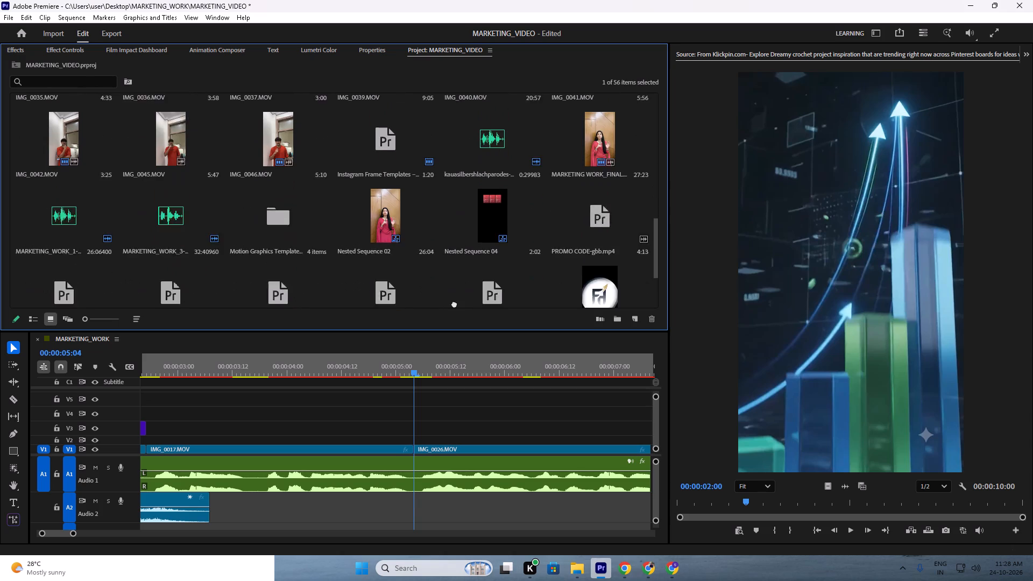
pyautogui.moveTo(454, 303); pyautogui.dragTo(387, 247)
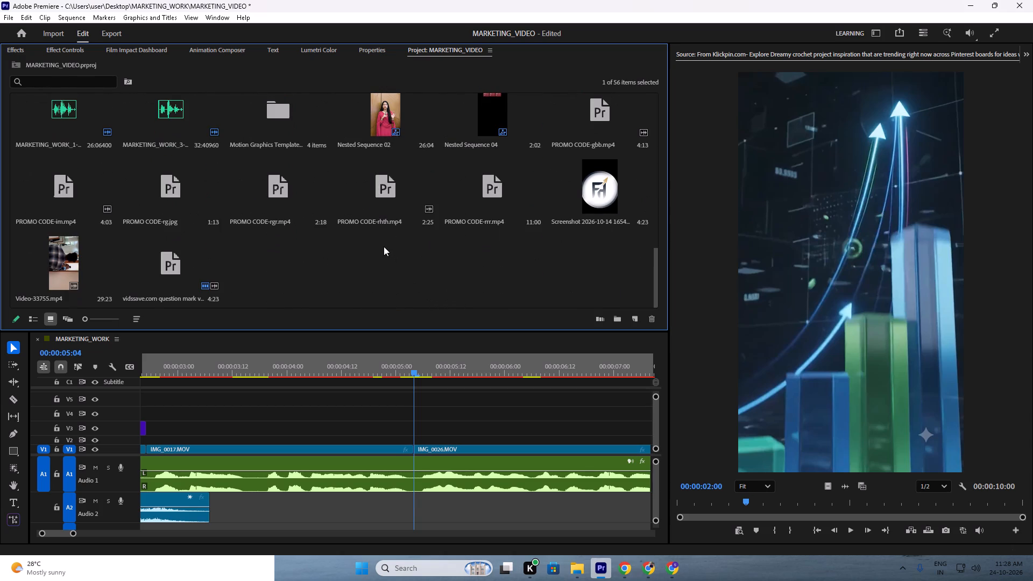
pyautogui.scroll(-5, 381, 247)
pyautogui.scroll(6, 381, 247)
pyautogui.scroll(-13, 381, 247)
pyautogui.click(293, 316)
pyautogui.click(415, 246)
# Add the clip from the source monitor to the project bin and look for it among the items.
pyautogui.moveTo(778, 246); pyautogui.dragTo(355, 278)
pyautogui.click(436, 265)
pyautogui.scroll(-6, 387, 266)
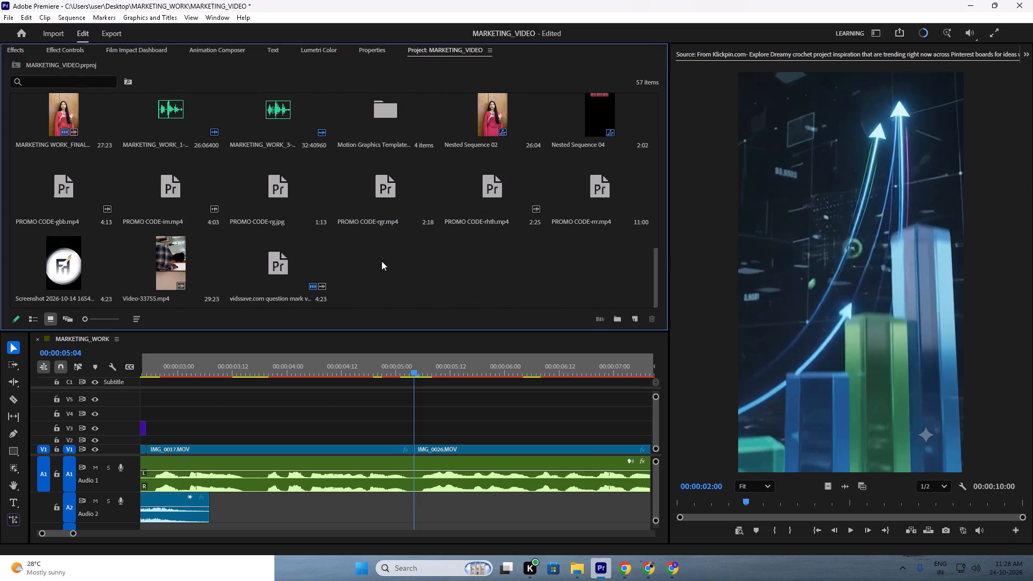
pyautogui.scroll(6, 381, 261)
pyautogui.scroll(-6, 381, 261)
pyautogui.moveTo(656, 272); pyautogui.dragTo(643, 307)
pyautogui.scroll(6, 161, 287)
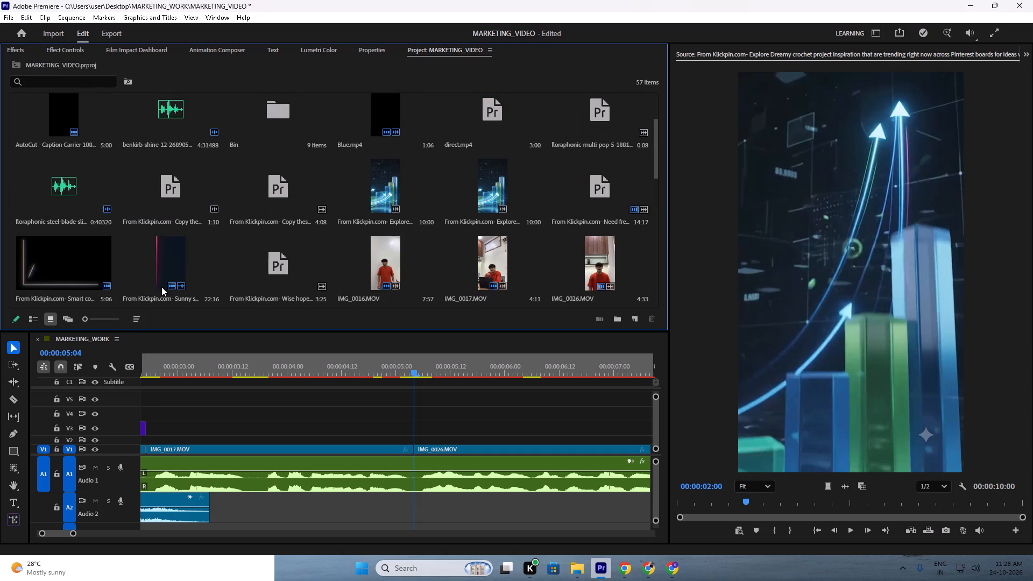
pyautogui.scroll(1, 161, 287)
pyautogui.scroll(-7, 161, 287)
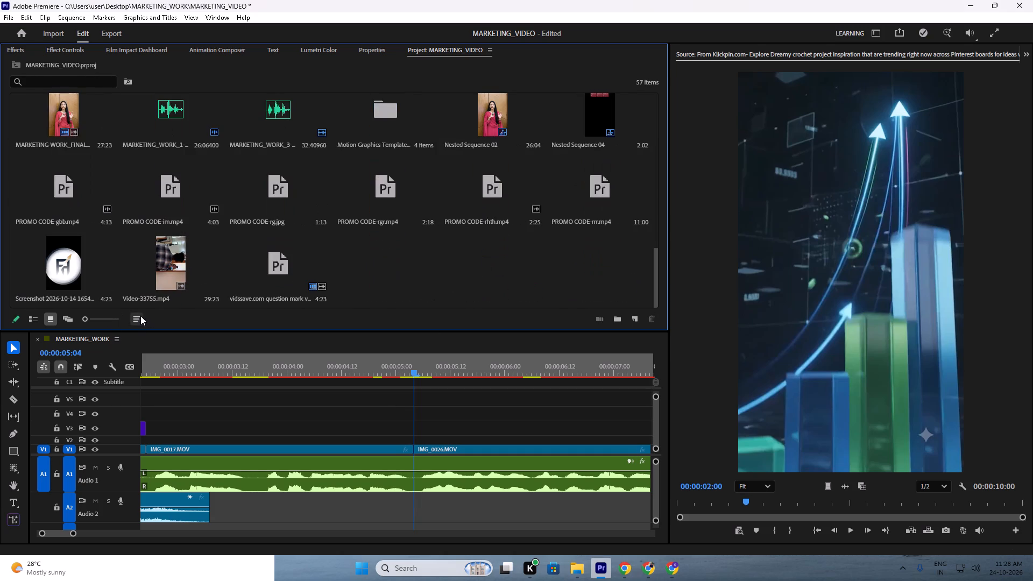
# Set the project bin's sorting to User Order.
pyautogui.click(140, 316)
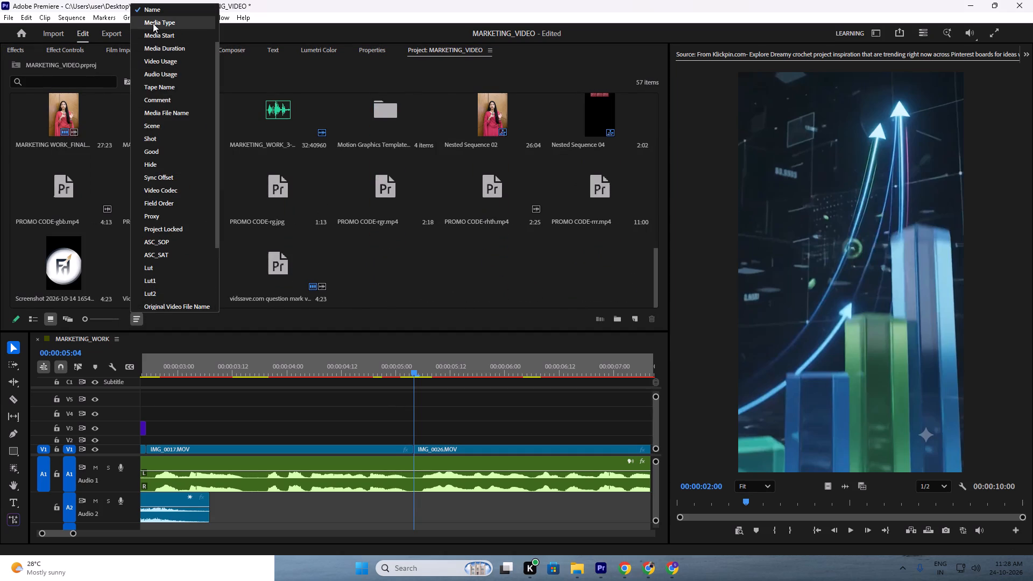
pyautogui.scroll(11, 166, 159)
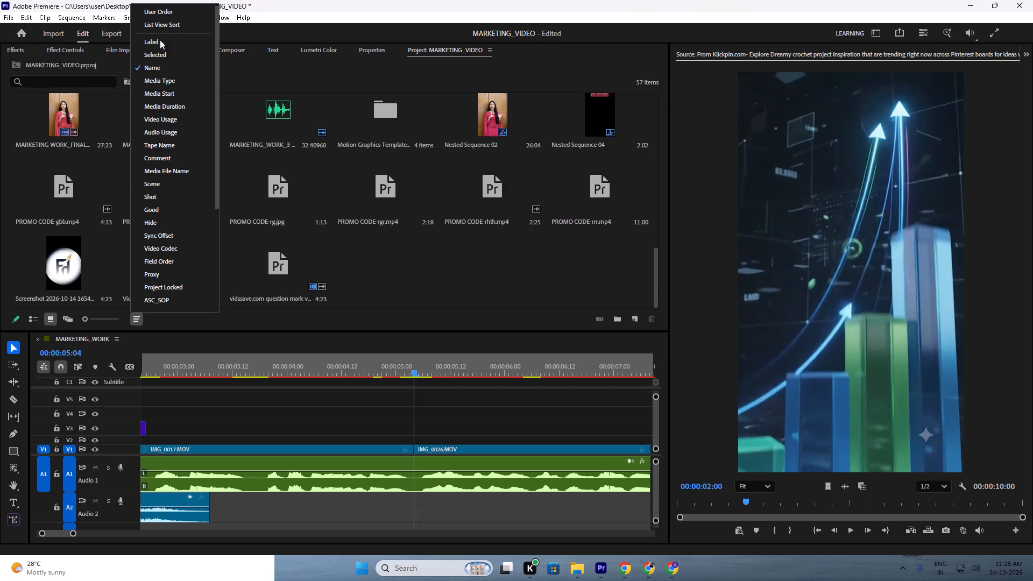
pyautogui.click(151, 11)
pyautogui.scroll(-5, 294, 279)
pyautogui.click(440, 268)
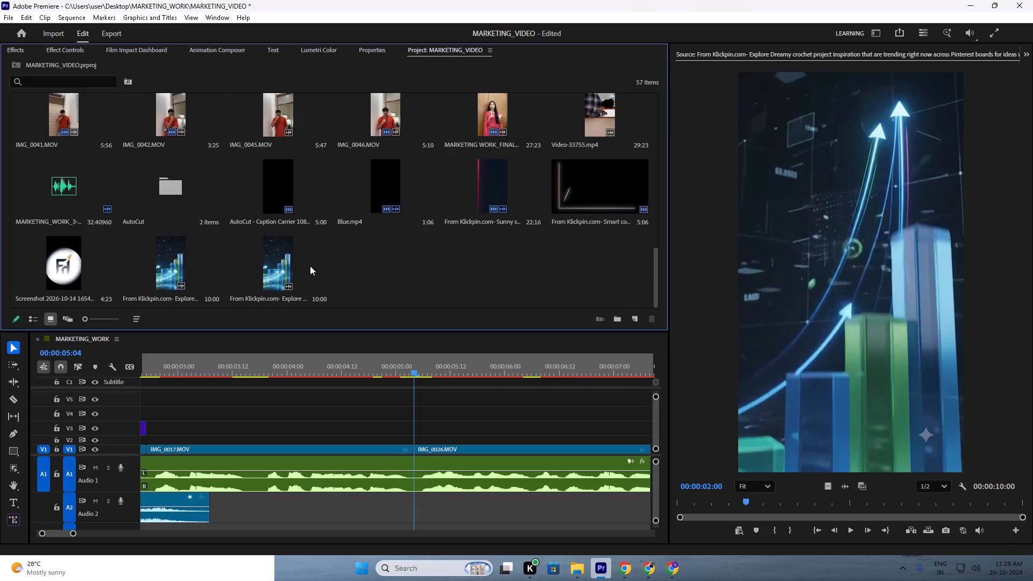
# Remove the duplicate bar-chart clip at the end of the project bin.
pyautogui.click(296, 266)
pyautogui.rightClick(296, 266)
pyautogui.click(324, 48)
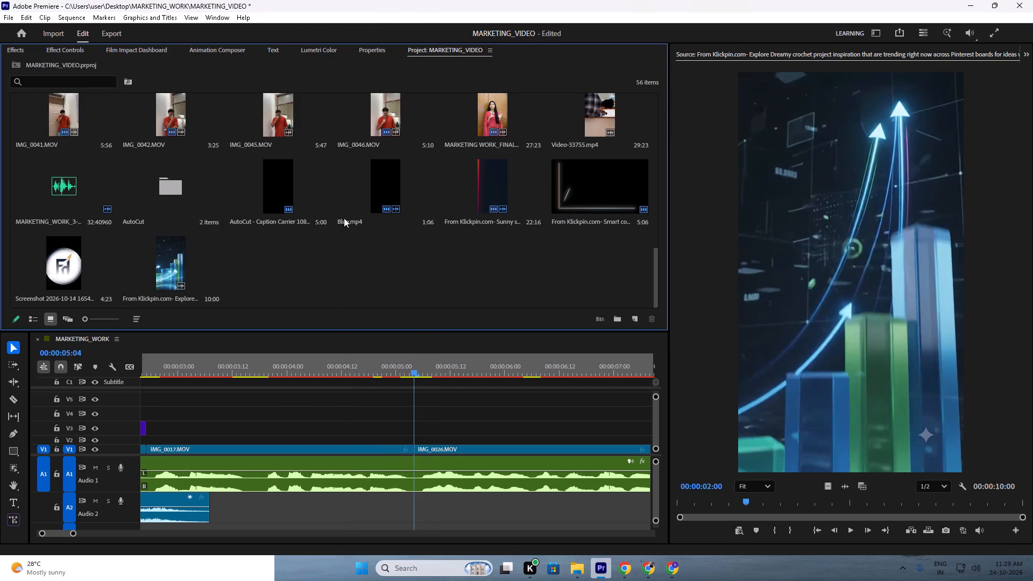
# Shrink the project bin area to give the MARKETING_WORK timeline more height.
pyautogui.click(351, 320)
pyautogui.moveTo(580, 330); pyautogui.dragTo(569, 239)
pyautogui.scroll(-5, 323, 160)
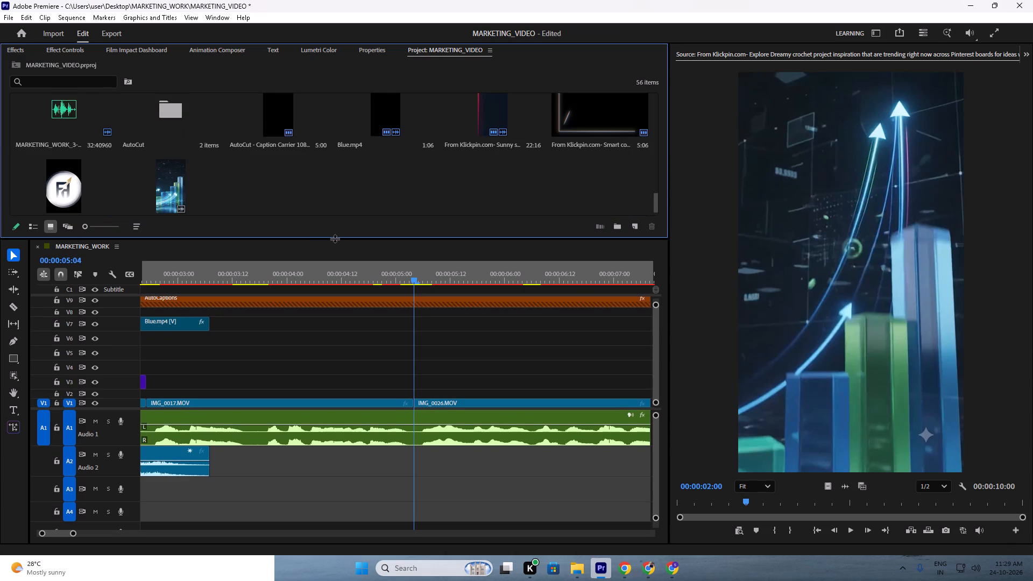
pyautogui.moveTo(335, 238); pyautogui.dragTo(340, 254)
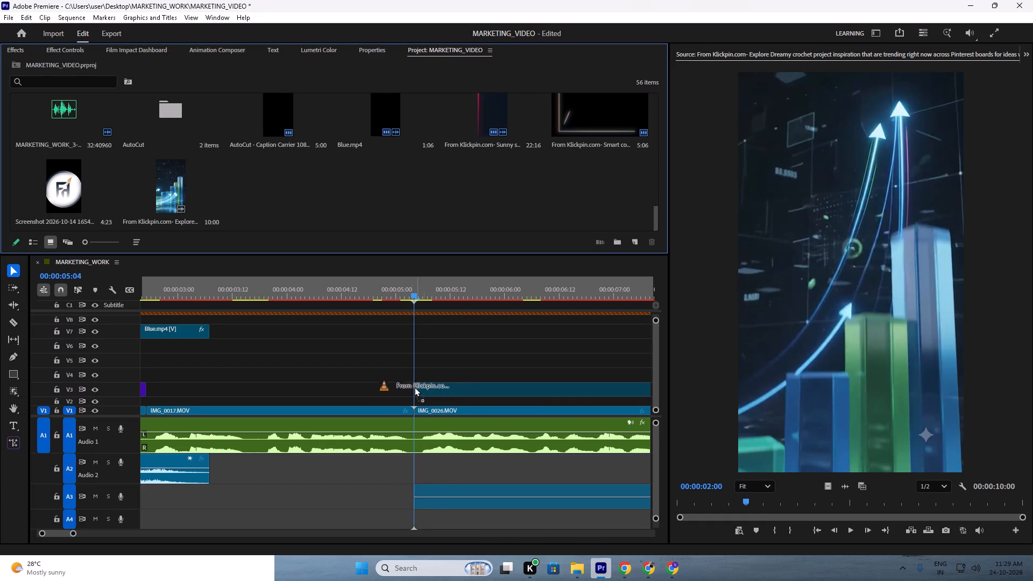
pyautogui.moveTo(414, 387); pyautogui.dragTo(258, 205)
pyautogui.click(264, 195)
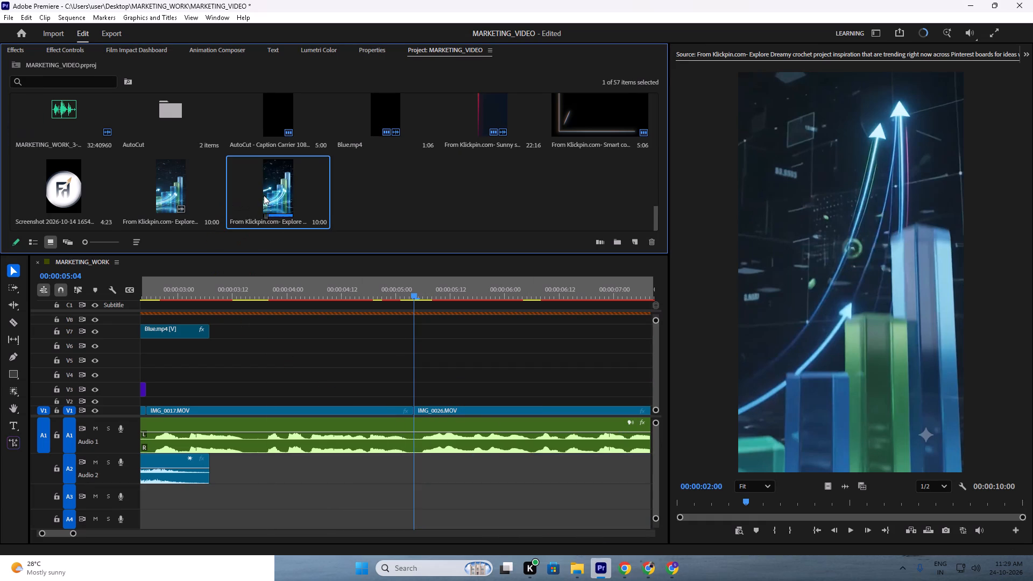
# Open the watermark-free clip in the source monitor, play it from its start, and set an out point at 00:00:01:14.
pyautogui.doubleClick(260, 180)
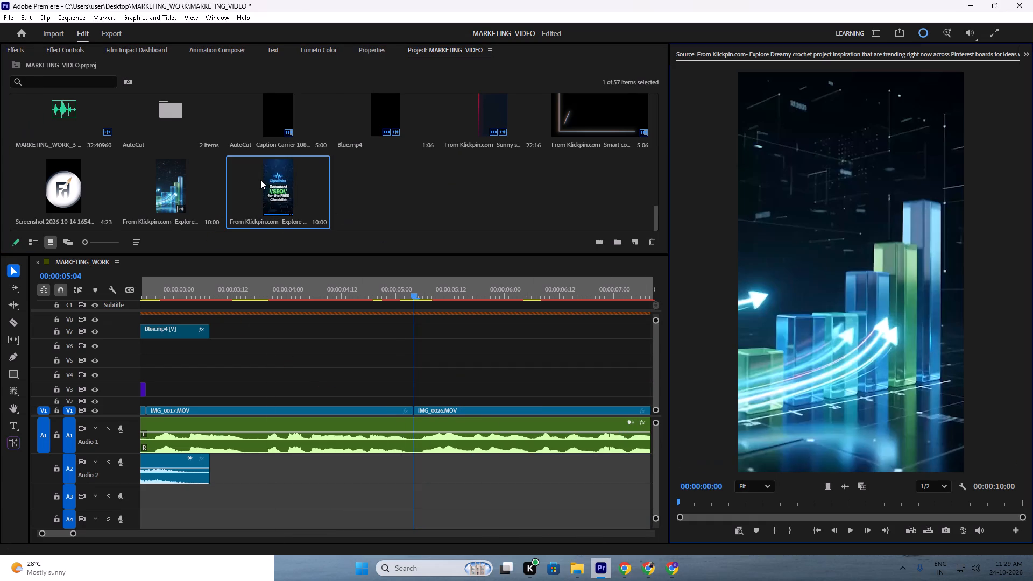
pyautogui.moveTo(714, 500); pyautogui.dragTo(641, 501)
pyautogui.press('space')
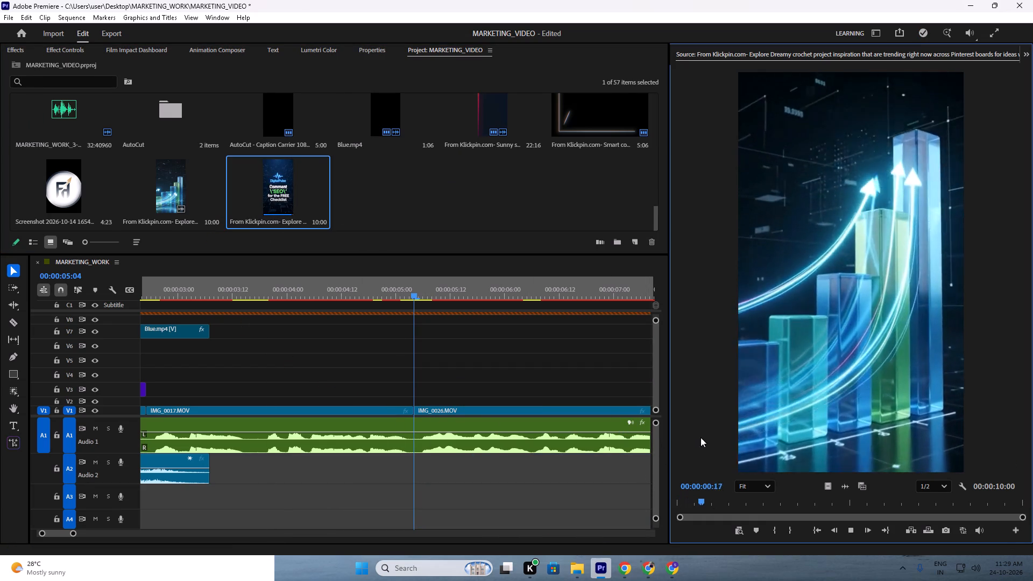
pyautogui.press('space')
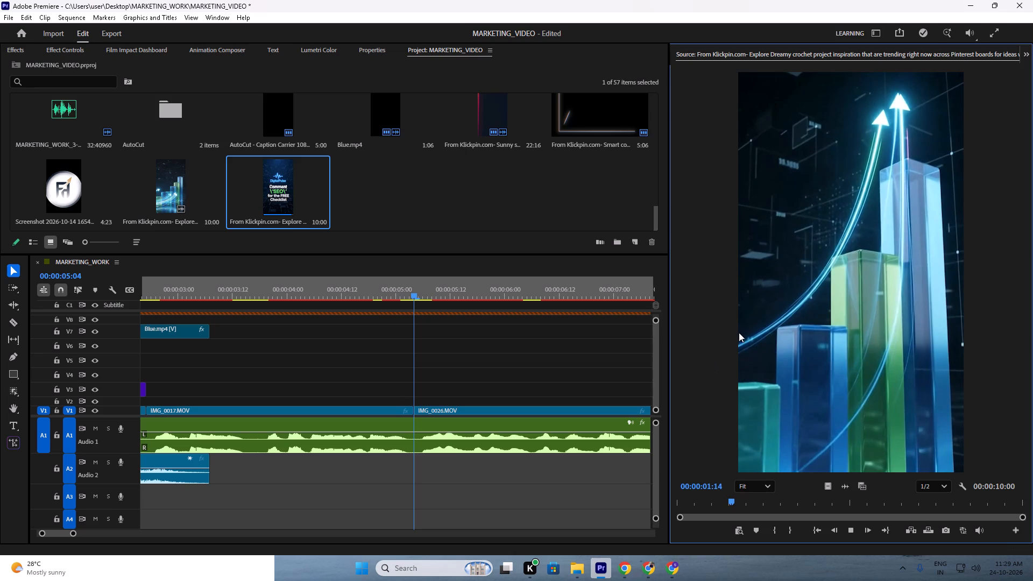
pyautogui.press('o')
# Place only the video of the marked growth-chart range on track V2, aligned with the start of IMG_0017.MOV.
pyautogui.moveTo(745, 221); pyautogui.dragTo(343, 378)
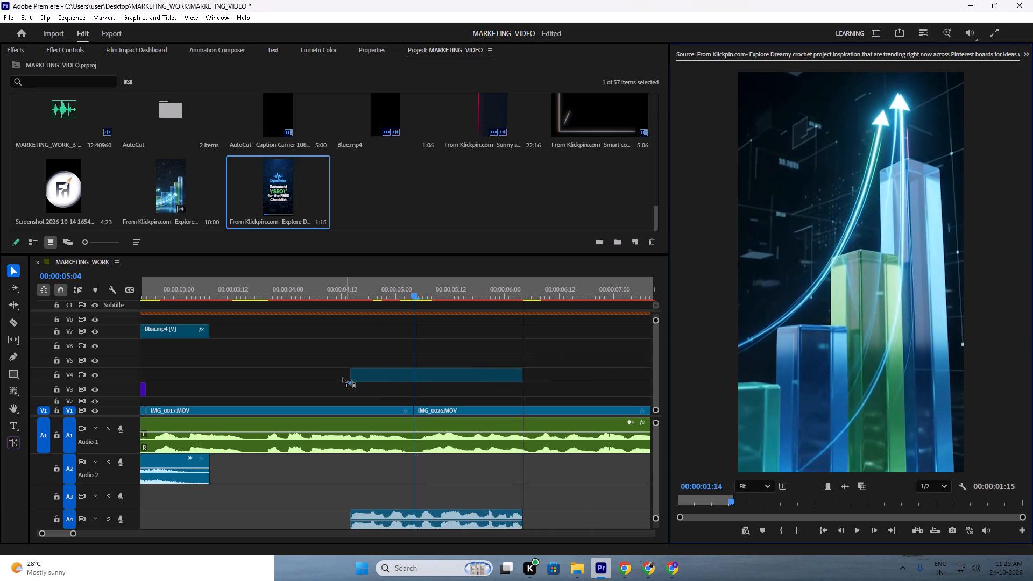
pyautogui.moveTo(343, 378); pyautogui.dragTo(792, 328)
pyautogui.moveTo(831, 488); pyautogui.dragTo(740, 455)
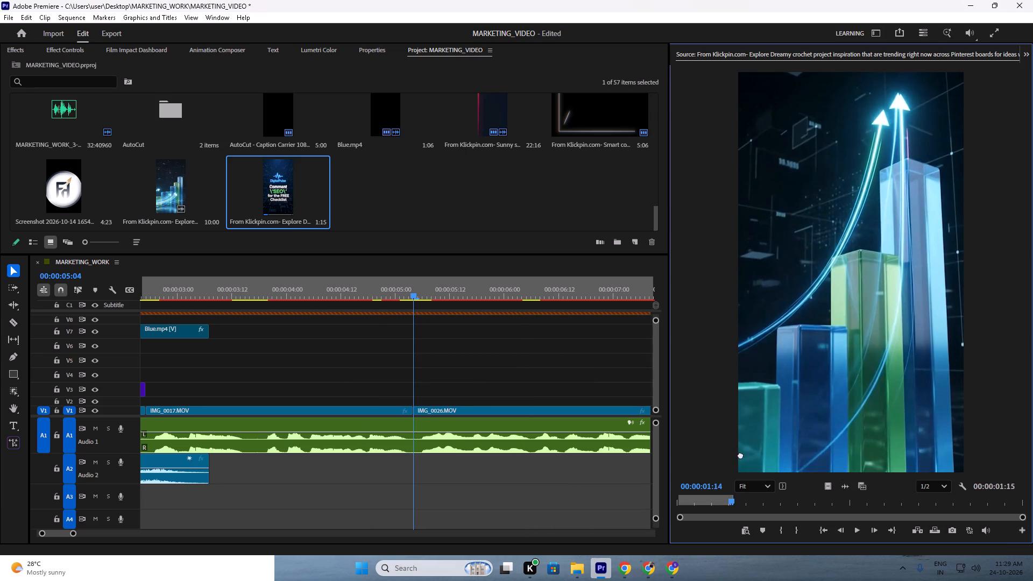
pyautogui.moveTo(740, 455); pyautogui.dragTo(213, 399)
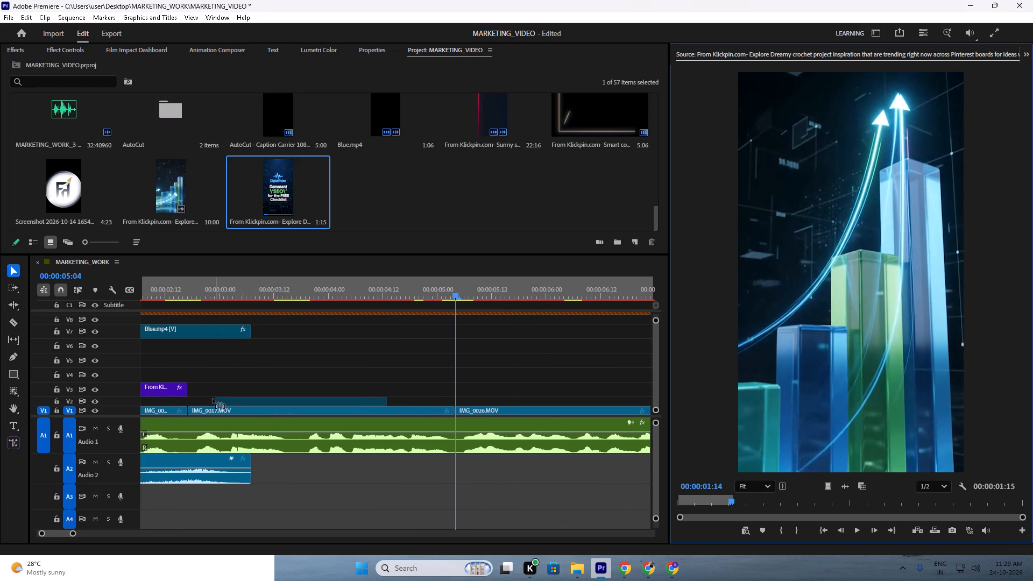
pyautogui.moveTo(213, 399); pyautogui.dragTo(187, 398)
# Play back the sequence around the growth-chart clip to check its timing against the speech and captions.
pyautogui.moveTo(221, 290); pyautogui.dragTo(164, 292)
pyautogui.press('space')
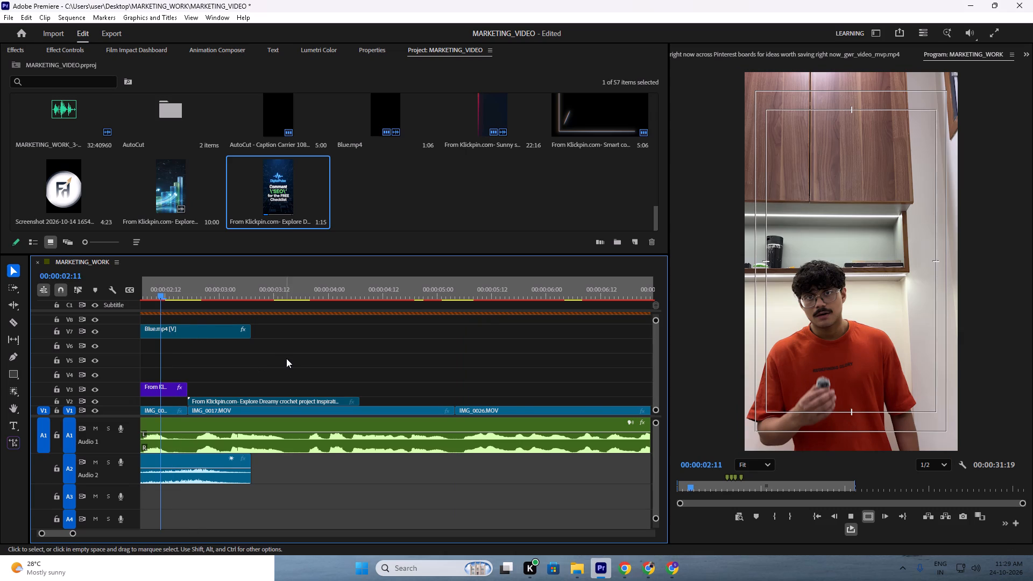
pyautogui.keyDown('alt'); pyautogui.scroll(-10, 360, 361); pyautogui.keyUp('alt')
pyautogui.keyDown('alt'); pyautogui.scroll(6, 381, 379); pyautogui.keyUp('alt')
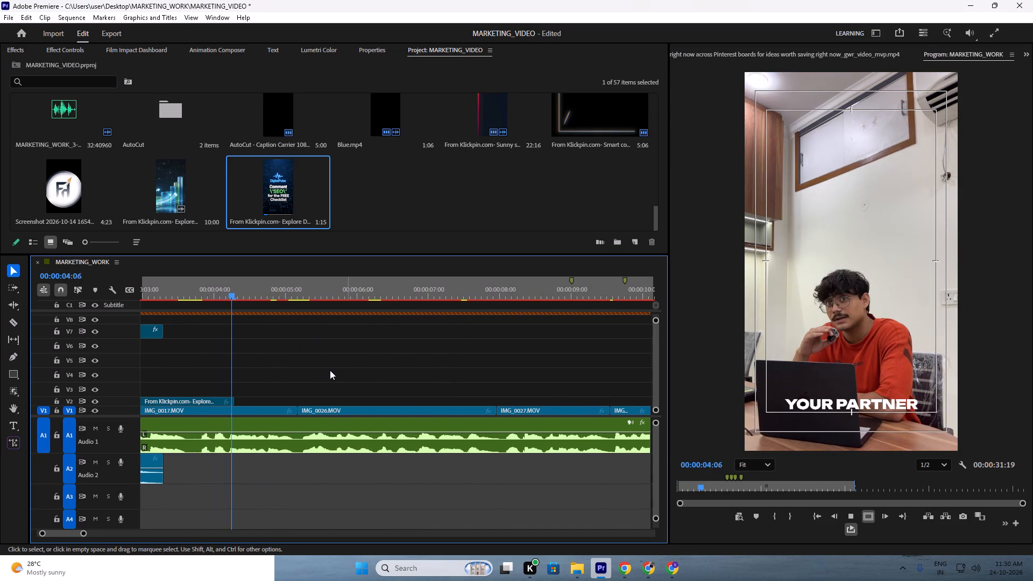
pyautogui.scroll(1, 291, 369)
pyautogui.press('space')
pyautogui.scroll(6, 272, 349)
pyautogui.moveTo(351, 281); pyautogui.dragTo(312, 303)
pyautogui.press('space')
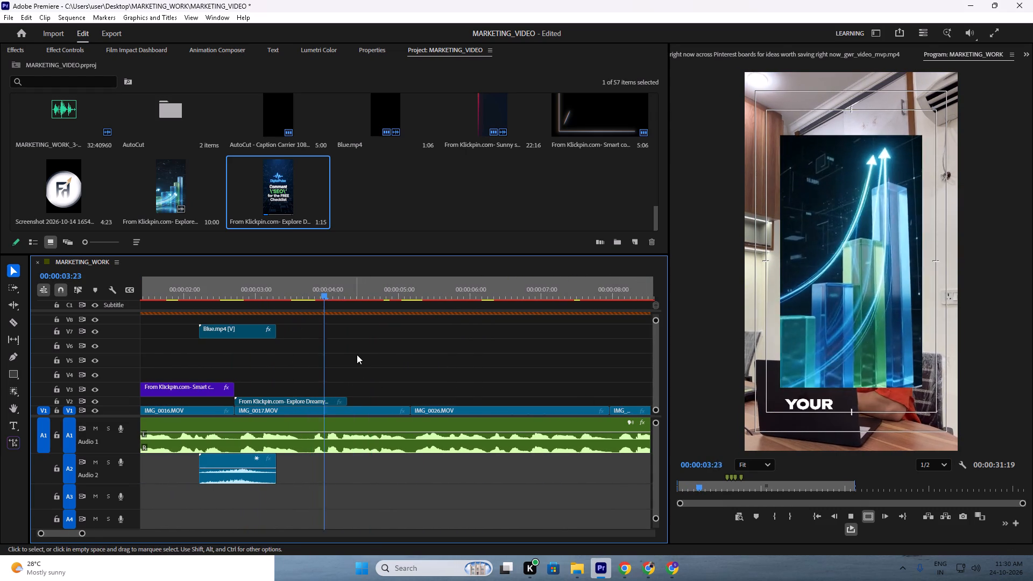
pyautogui.scroll(6, 359, 355)
pyautogui.press('space')
pyautogui.moveTo(386, 288); pyautogui.dragTo(346, 288)
pyautogui.press('space')
pyautogui.press('space')
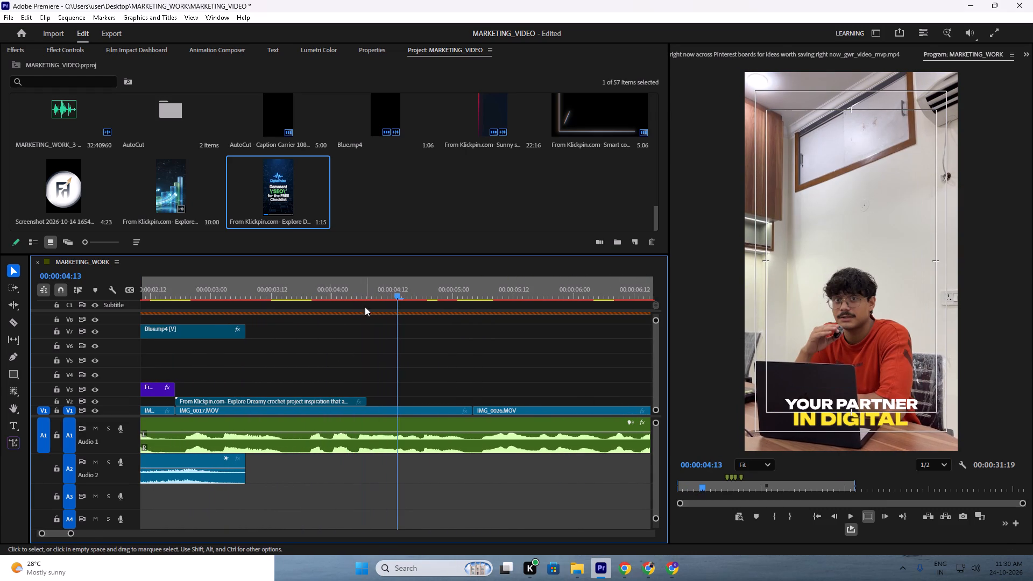
# Move the growth-chart clip on V2 to start at about 00:00:04:09 and trim its end to the IMG_0017/IMG_0026 cut.
pyautogui.moveTo(276, 399); pyautogui.dragTo(480, 399)
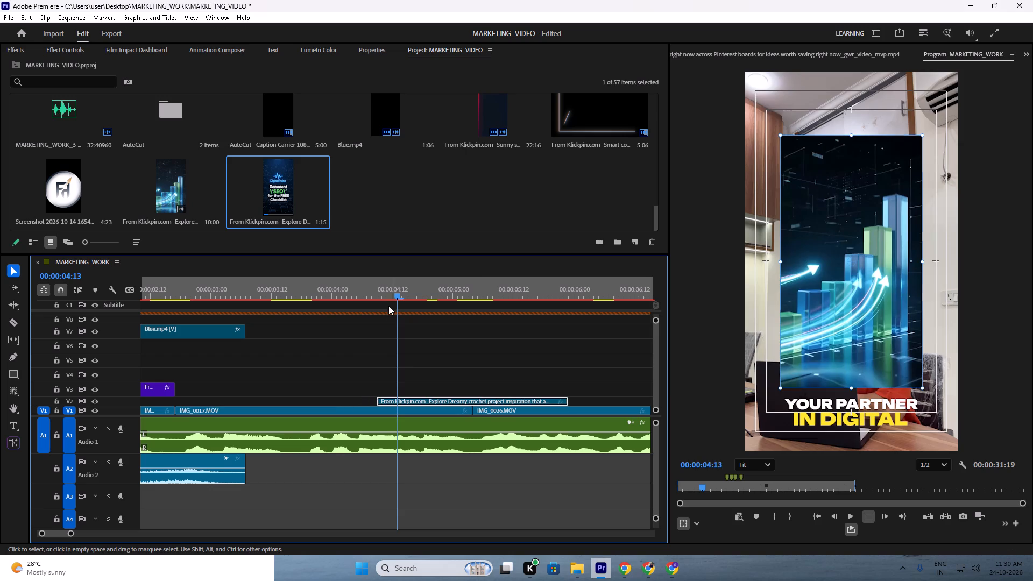
pyautogui.moveTo(380, 289); pyautogui.dragTo(352, 293)
pyautogui.press('space')
pyautogui.scroll(-5, 304, 320)
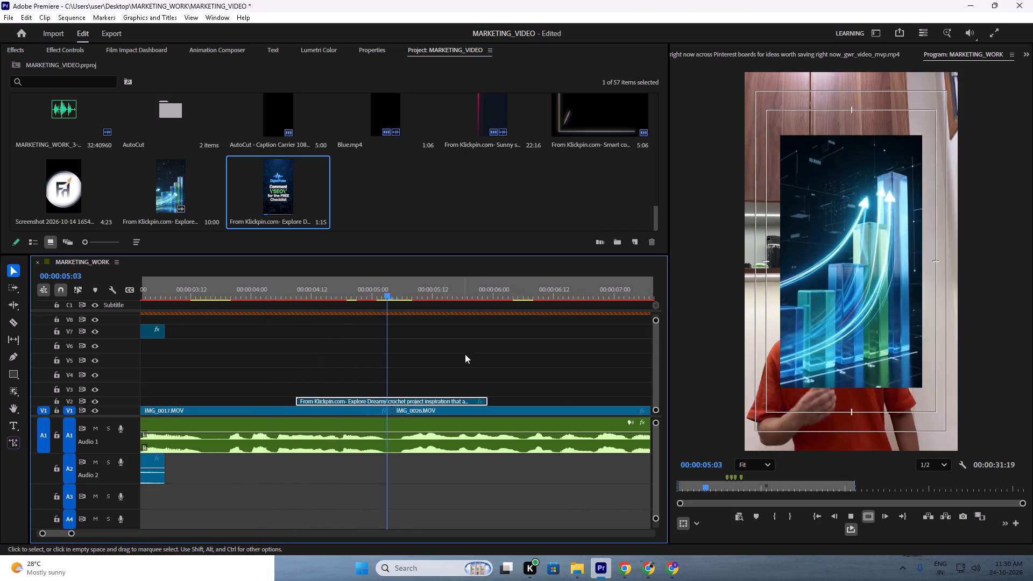
pyautogui.press('space')
pyautogui.moveTo(487, 402); pyautogui.dragTo(390, 399)
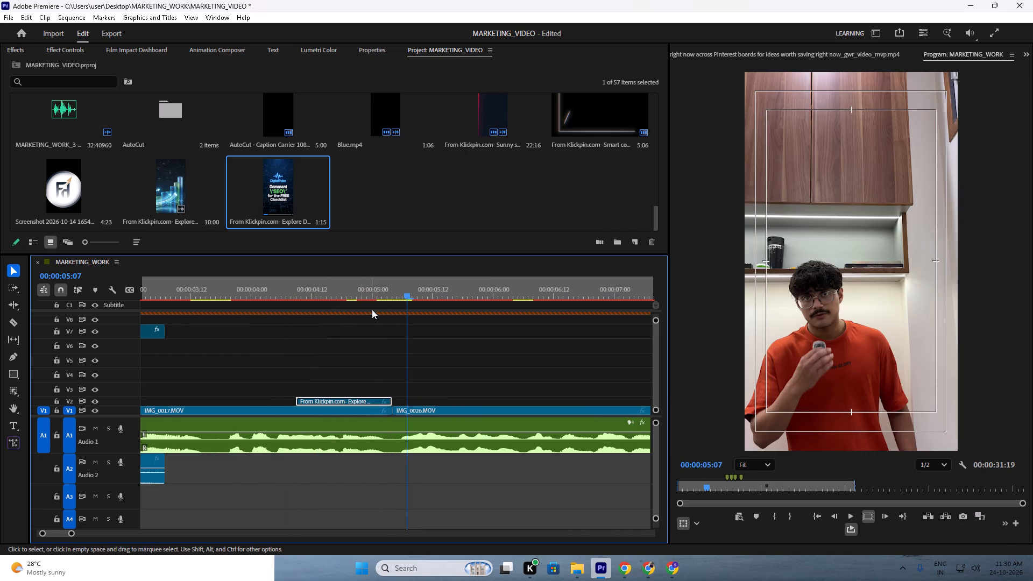
# Apply Scale to Frame Size to the growth-chart clip on V2 so it fills the vertical frame.
pyautogui.moveTo(374, 278); pyautogui.dragTo(356, 285)
pyautogui.click(351, 402)
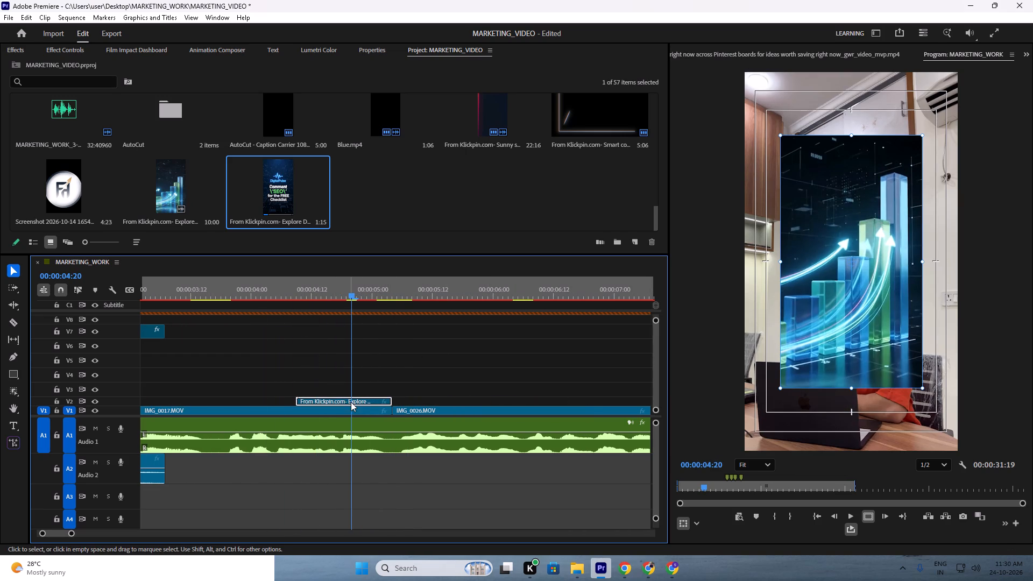
pyautogui.click(59, 53)
pyautogui.scroll(-1, 88, 186)
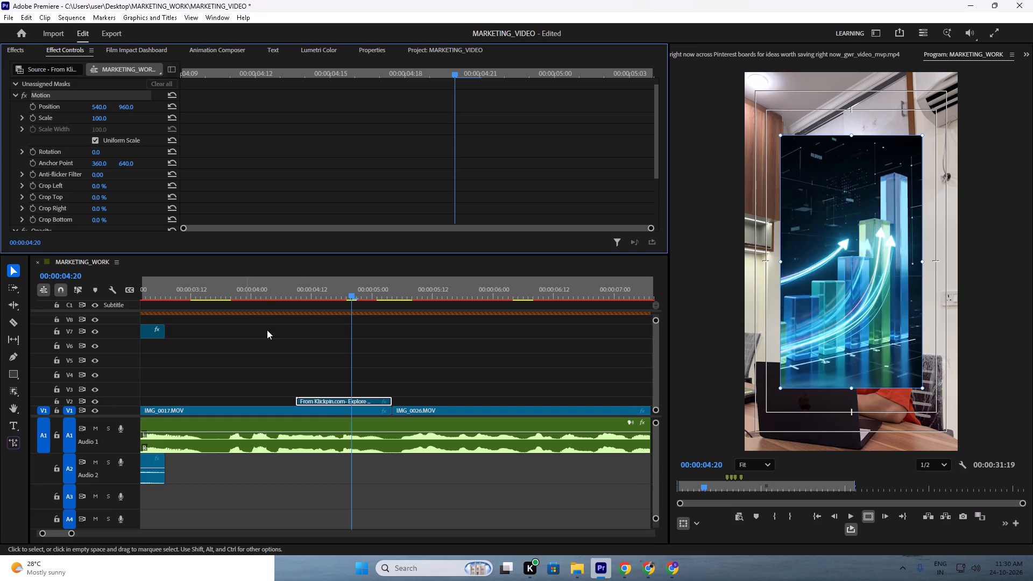
pyautogui.rightClick(329, 407)
pyautogui.click(316, 399)
pyautogui.rightClick(316, 399)
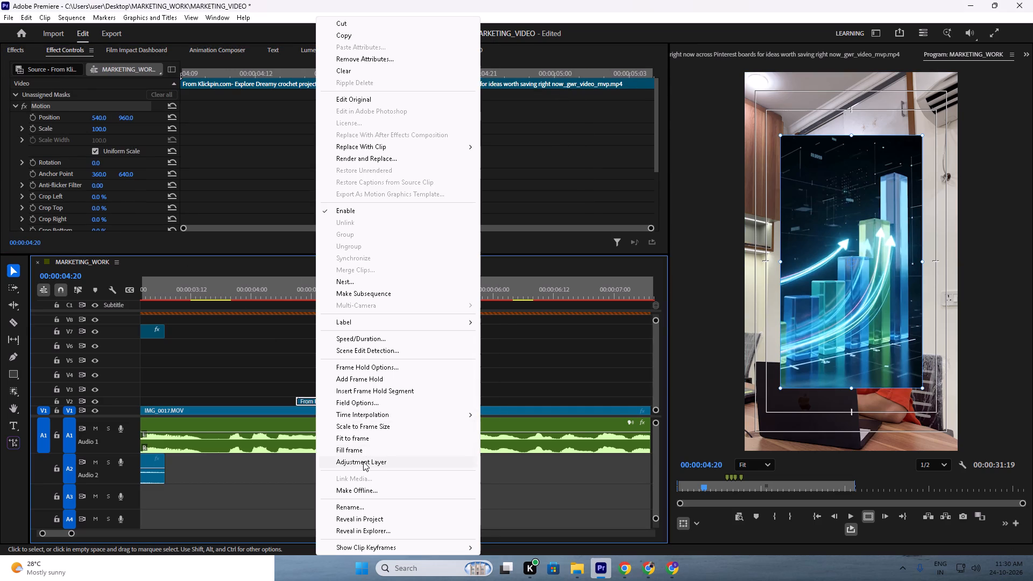
pyautogui.click(359, 422)
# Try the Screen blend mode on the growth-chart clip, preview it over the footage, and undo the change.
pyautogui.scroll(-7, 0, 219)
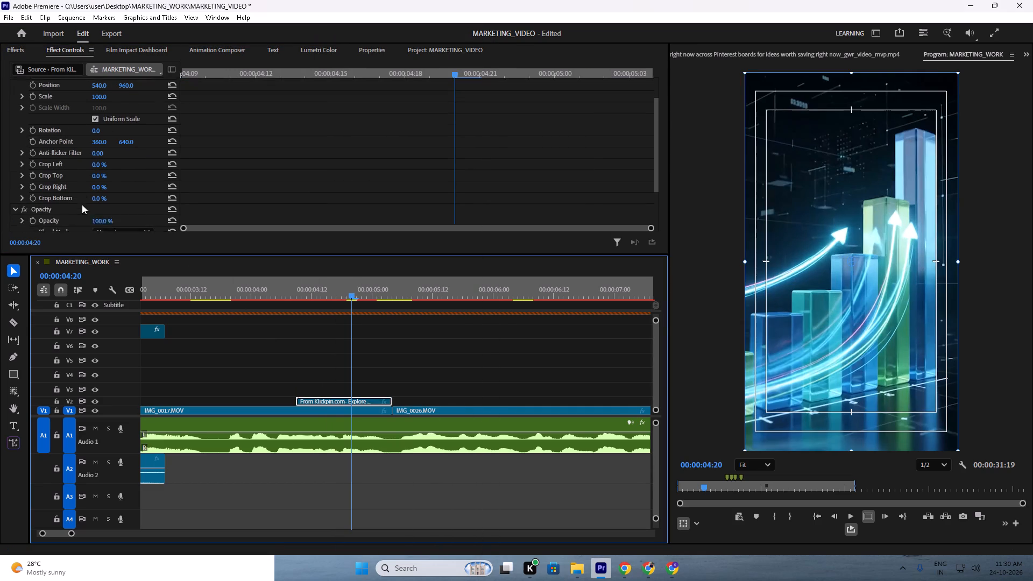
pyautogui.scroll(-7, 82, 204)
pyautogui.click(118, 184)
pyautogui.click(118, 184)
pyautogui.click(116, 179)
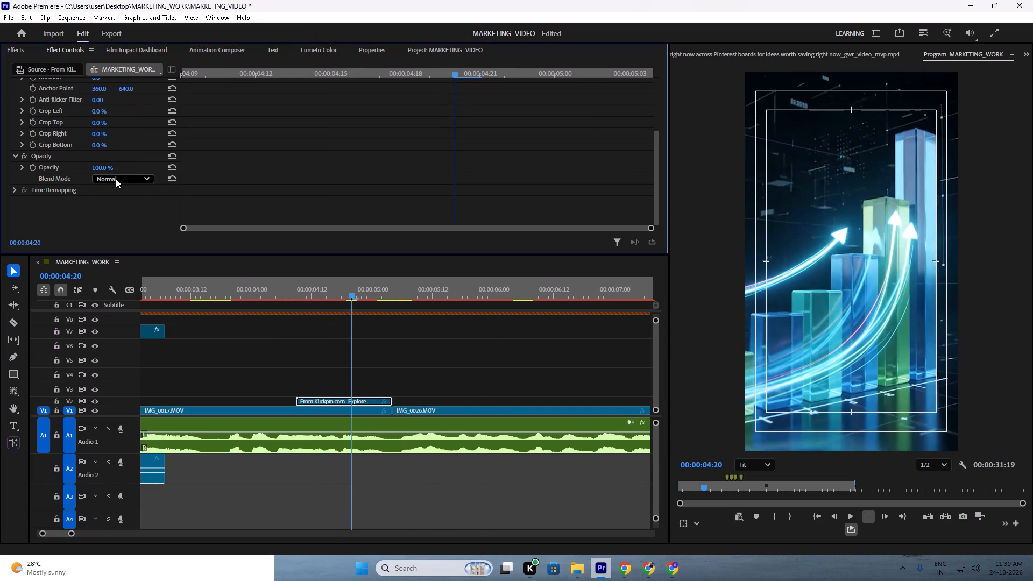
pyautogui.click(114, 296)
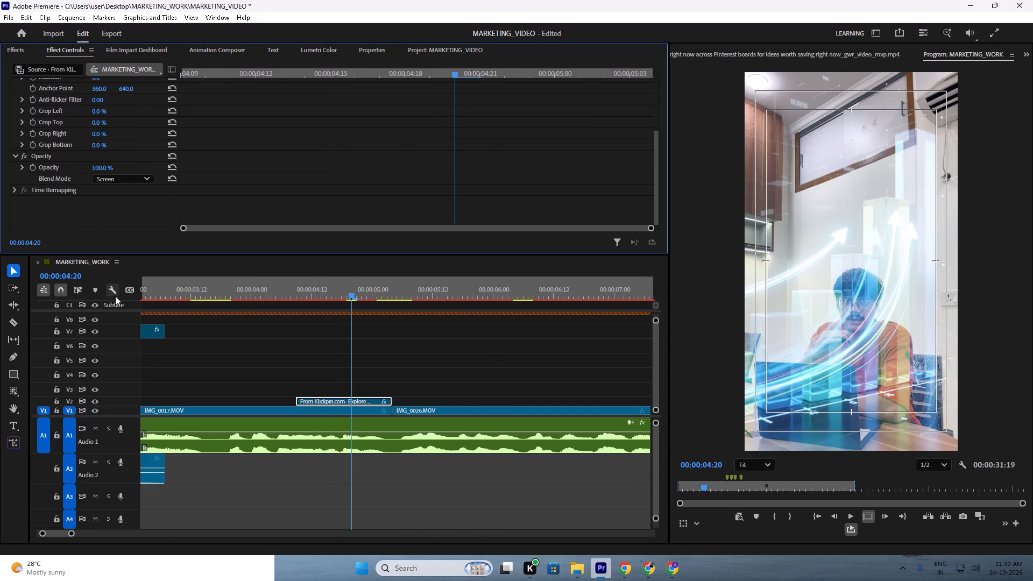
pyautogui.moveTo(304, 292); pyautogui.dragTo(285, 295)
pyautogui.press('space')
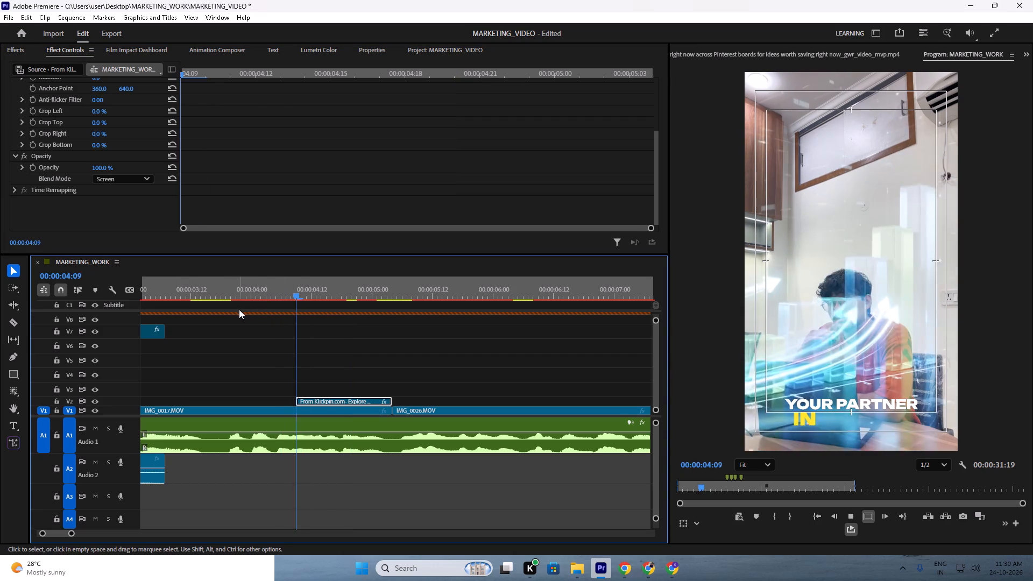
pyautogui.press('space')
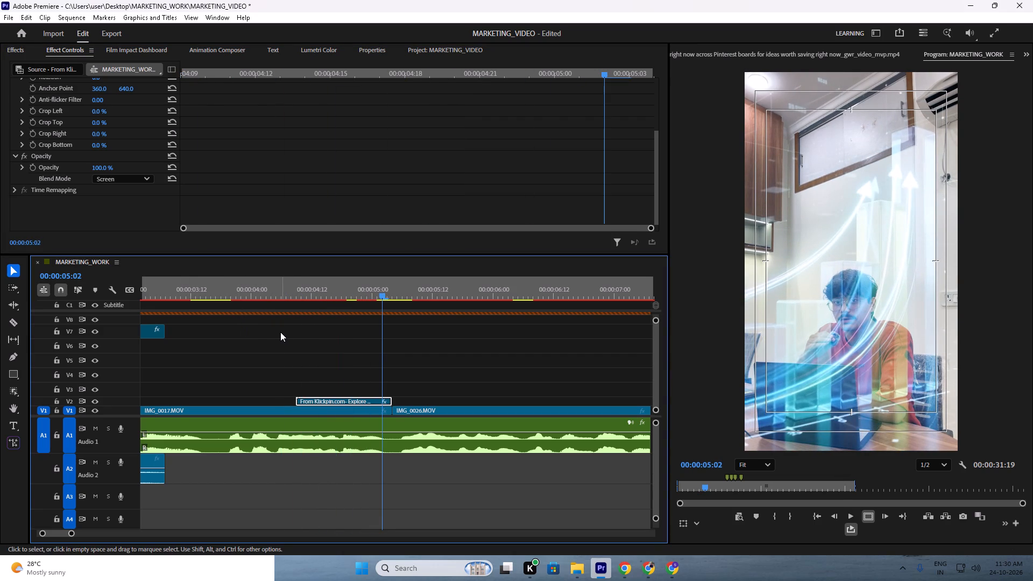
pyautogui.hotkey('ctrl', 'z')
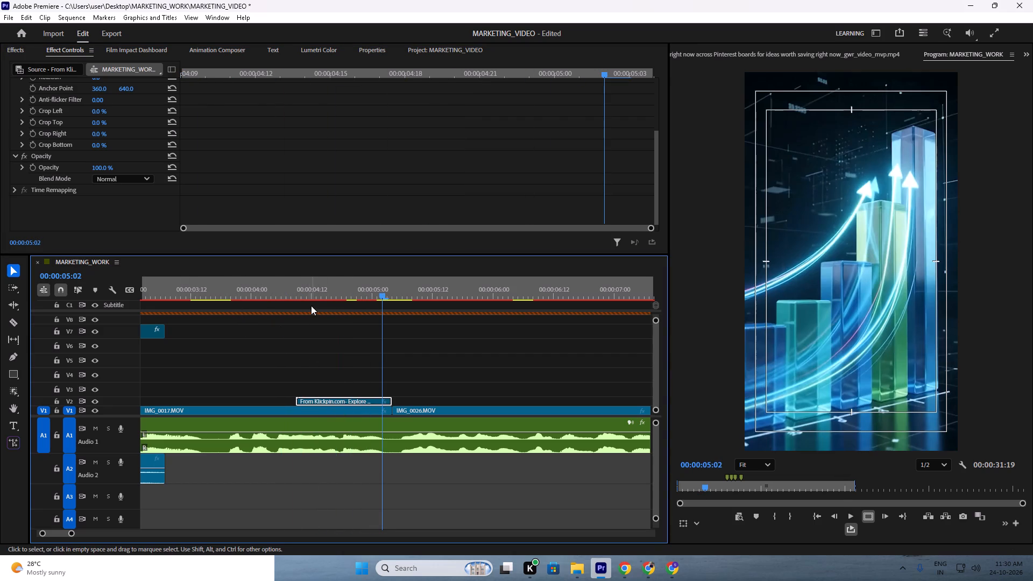
# Split IMG_0017.MOV on V1 at 00:00:04:09, where the growth-chart clip starts, and play through the cut.
pyautogui.click(297, 295)
pyautogui.click(309, 410)
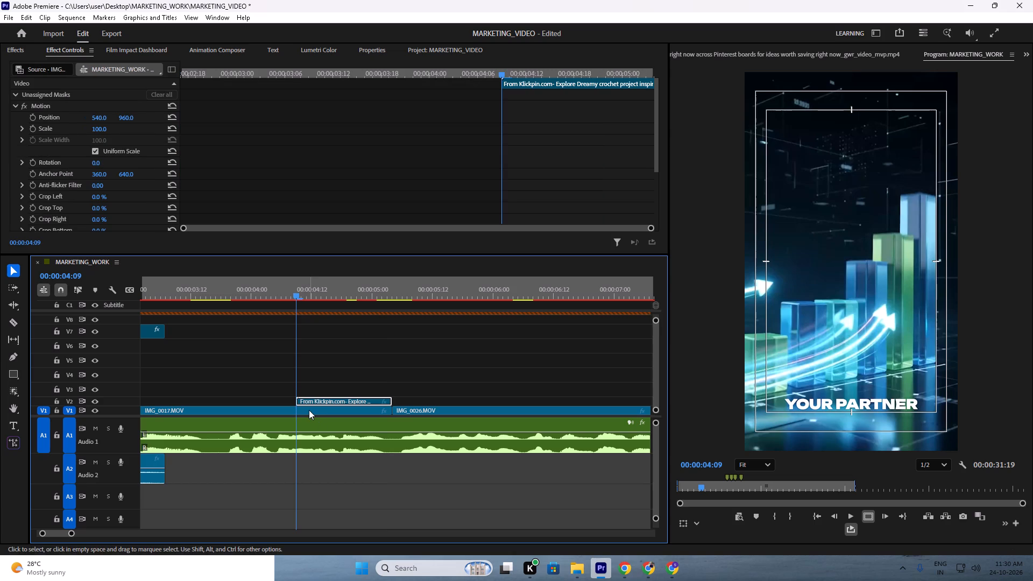
pyautogui.press('a')
pyautogui.moveTo(284, 280); pyautogui.dragTo(237, 285)
pyautogui.press('space')
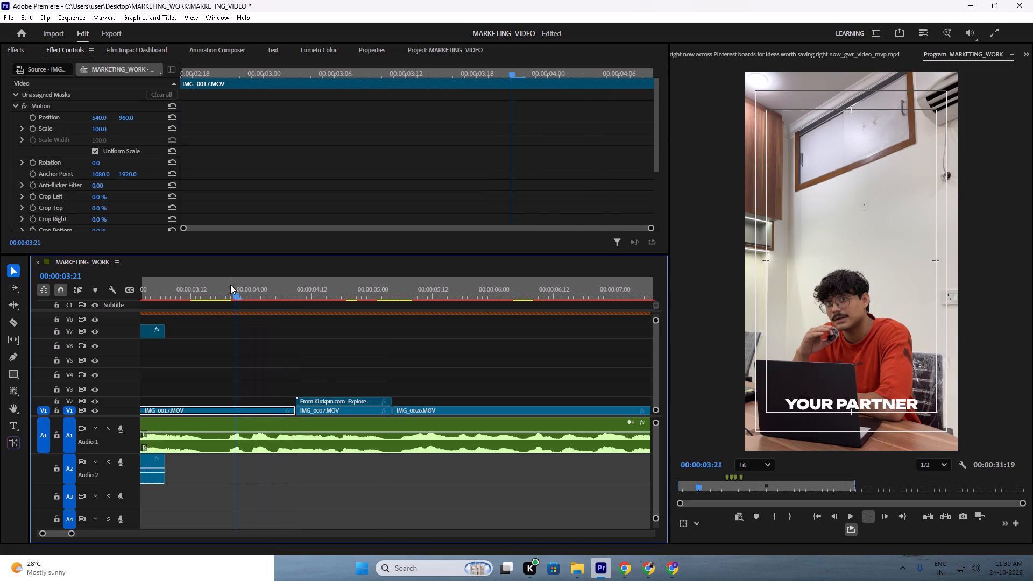
pyautogui.press('space')
pyautogui.press('space')
pyautogui.press('space')
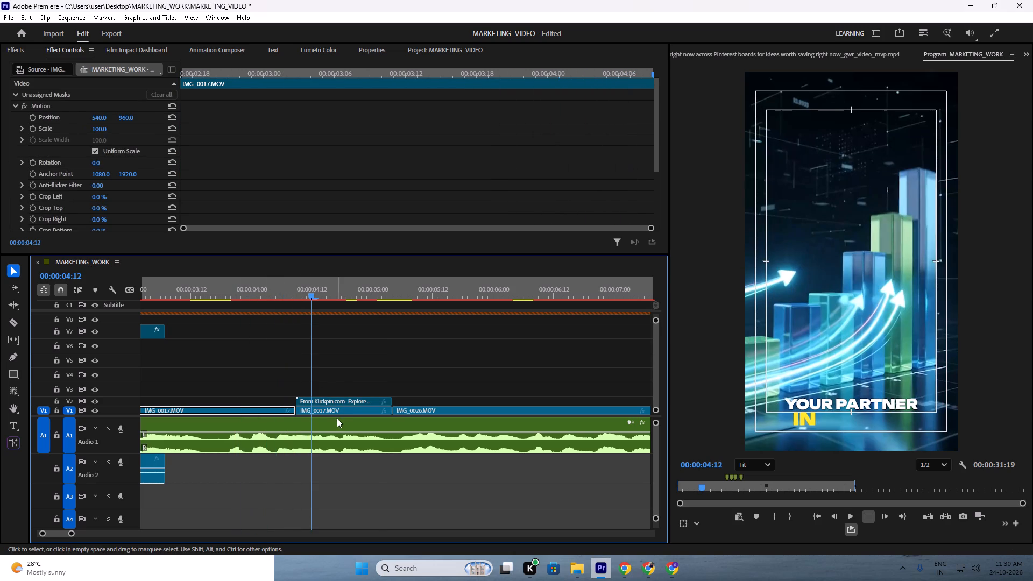
# Move the growth-chart clip along V2 to start at about 00:00:05:11, clear of the second IMG_0017.MOV segment.
pyautogui.click(334, 415)
pyautogui.click(326, 408)
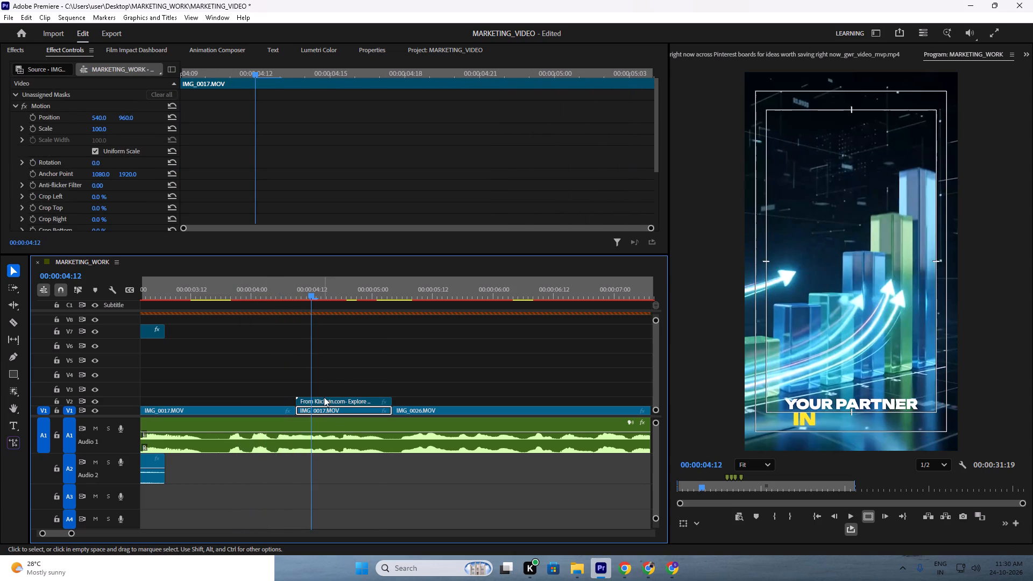
pyautogui.click(324, 397)
pyautogui.moveTo(321, 402); pyautogui.dragTo(452, 405)
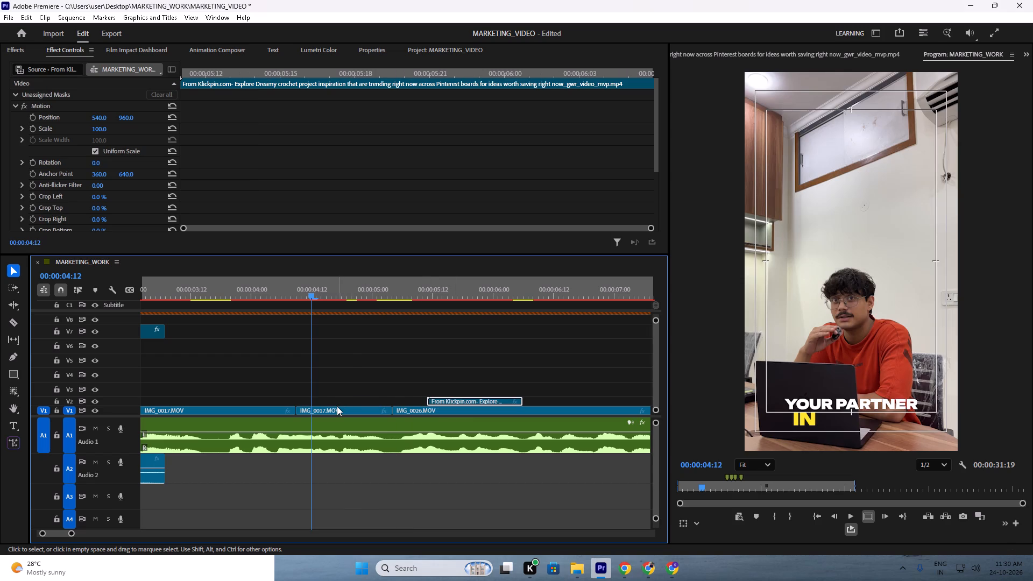
# Create an object mask of the speaker on the second IMG_0017.MOV segment with the Object Mask Tool and accept the mask storage notice.
pyautogui.click(337, 406)
pyautogui.click(12, 393)
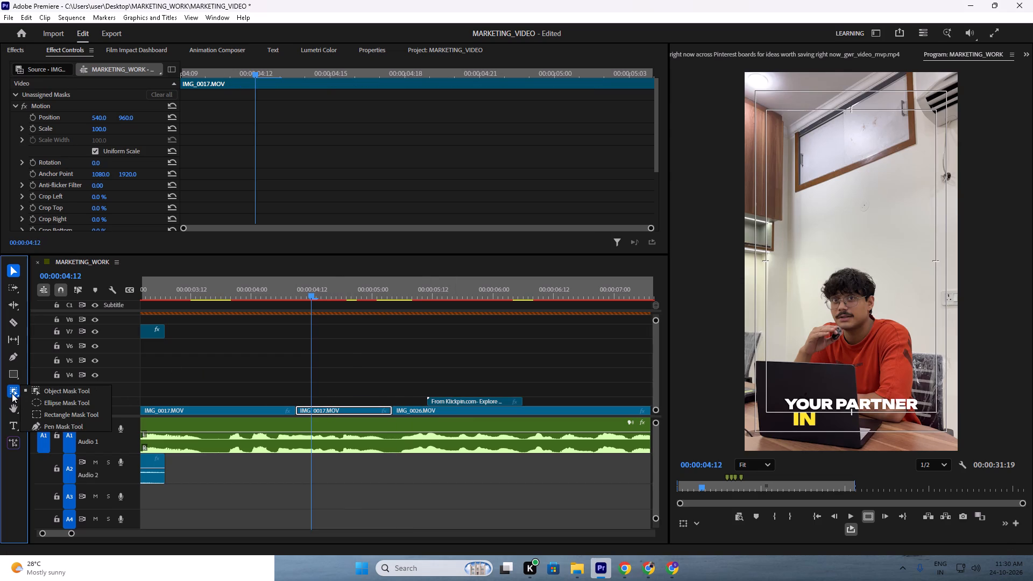
pyautogui.click(71, 394)
pyautogui.scroll(4, 845, 328)
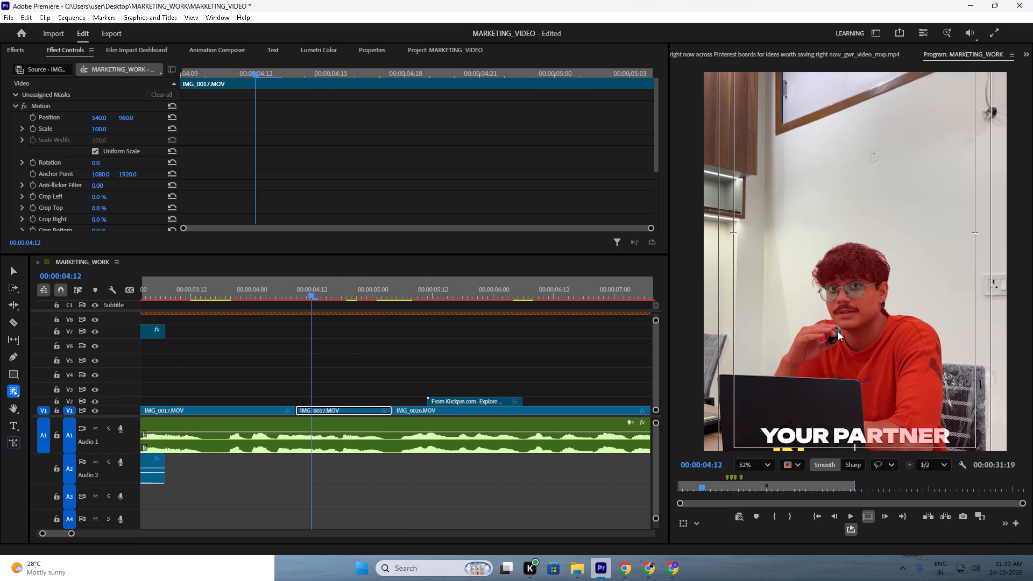
pyautogui.click(850, 320)
pyautogui.scroll(-5, 849, 295)
pyautogui.click(568, 330)
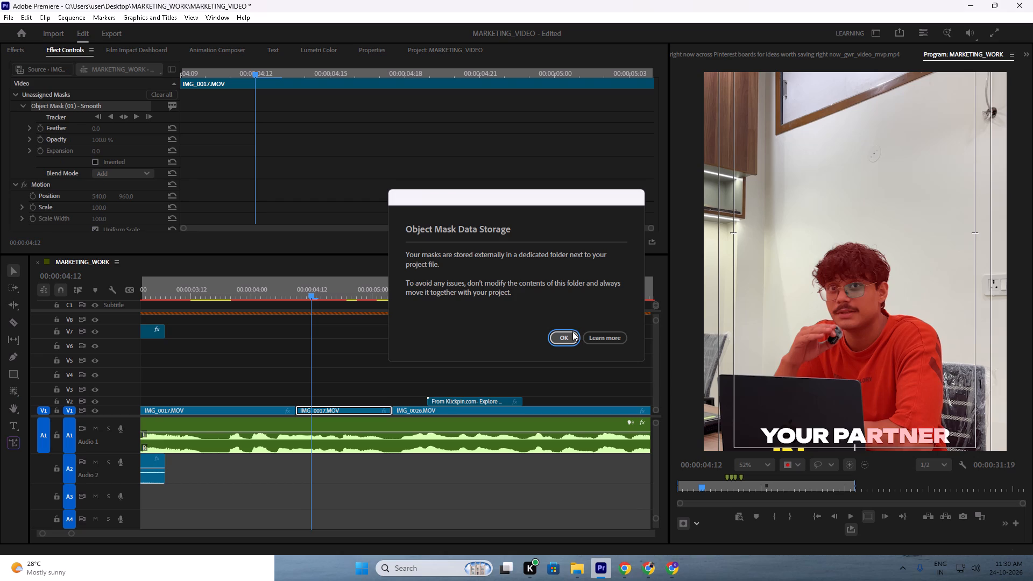
pyautogui.click(564, 341)
# Add the eyeglass lens area on the speaker's face to the object mask with a lasso selection.
pyautogui.scroll(-6, 898, 302)
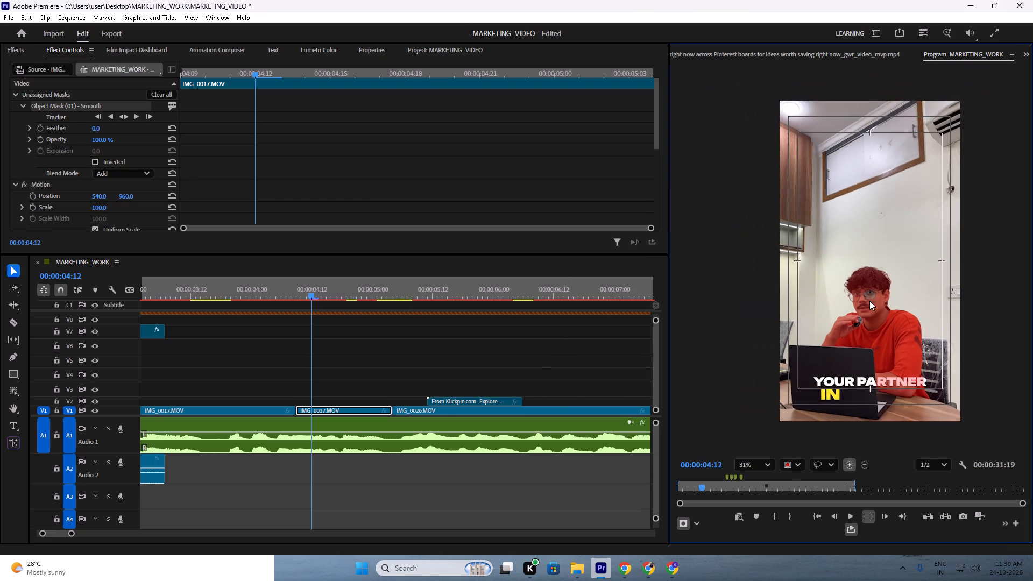
pyautogui.scroll(16, 901, 311)
pyautogui.moveTo(861, 256); pyautogui.dragTo(857, 310)
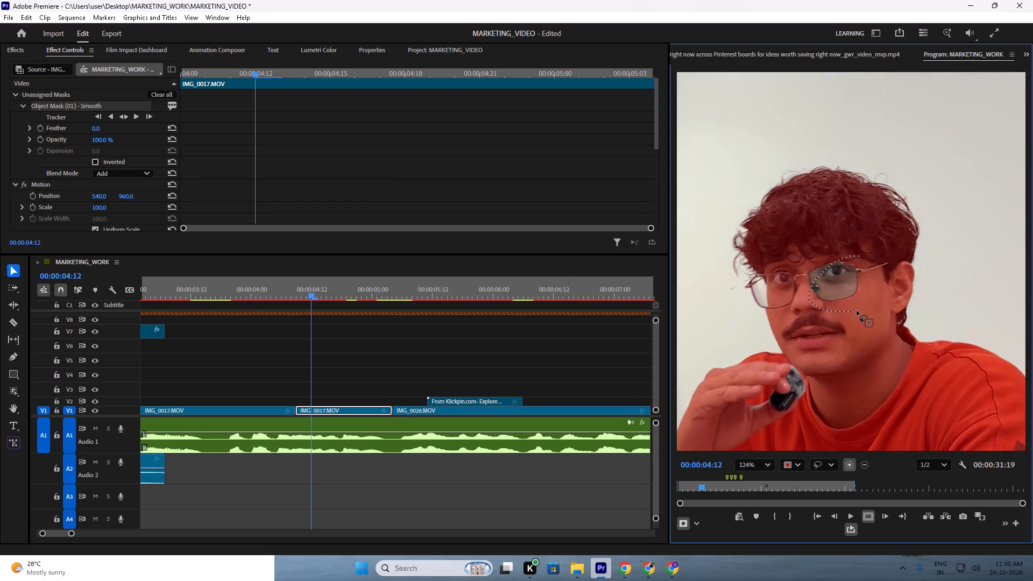
pyautogui.moveTo(857, 310); pyautogui.dragTo(833, 252)
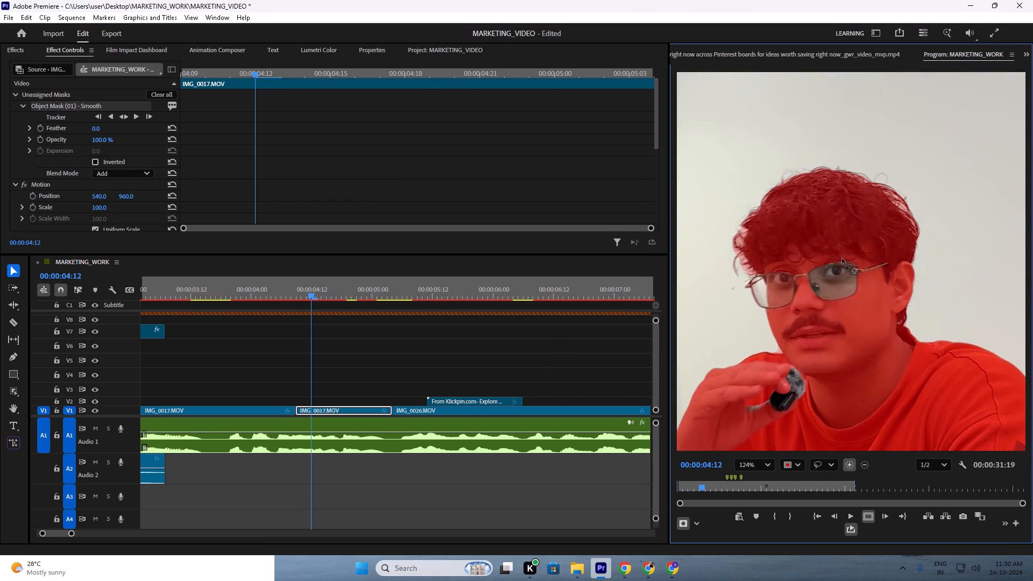
# Add the desk and the whole laptop, including its unmasked upper corner, to the object mask with lasso selections.
pyautogui.scroll(-6, 818, 371)
pyautogui.scroll(-9, 827, 316)
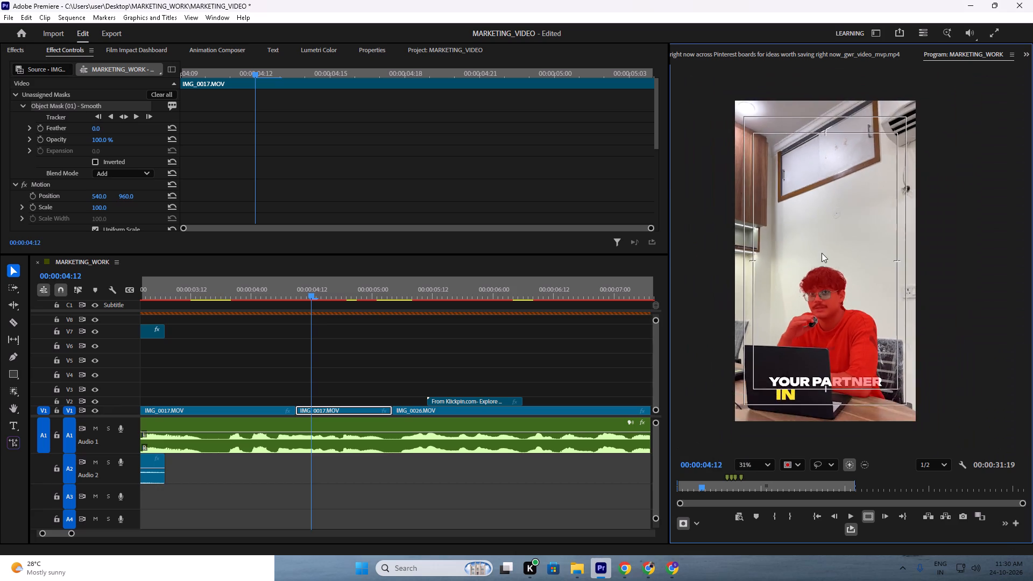
pyautogui.scroll(-6, 822, 253)
pyautogui.scroll(10, 819, 331)
pyautogui.moveTo(888, 300); pyautogui.dragTo(892, 300)
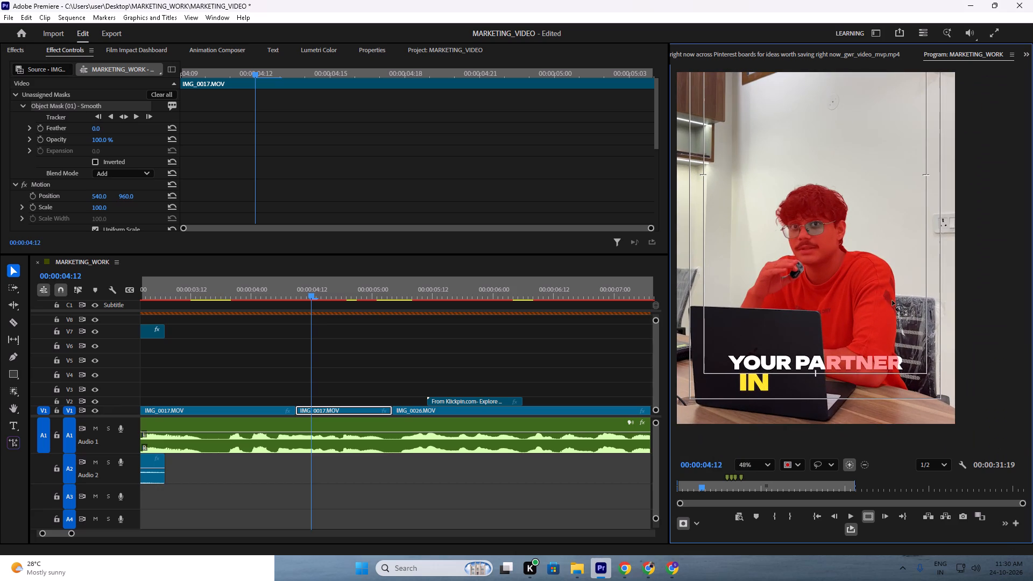
pyautogui.moveTo(892, 300); pyautogui.dragTo(964, 422)
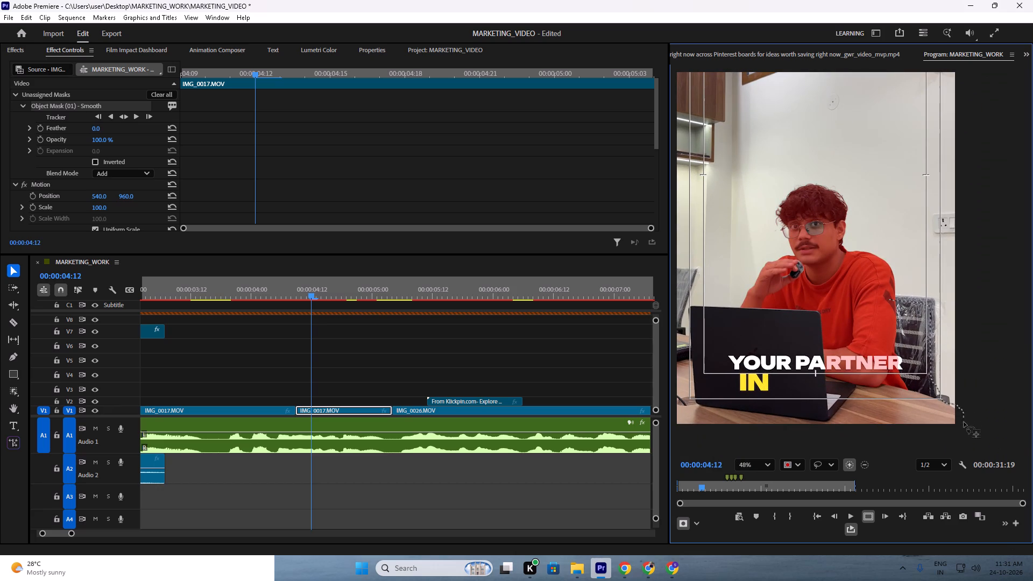
pyautogui.moveTo(964, 422); pyautogui.dragTo(674, 362)
pyautogui.moveTo(674, 362); pyautogui.dragTo(702, 340)
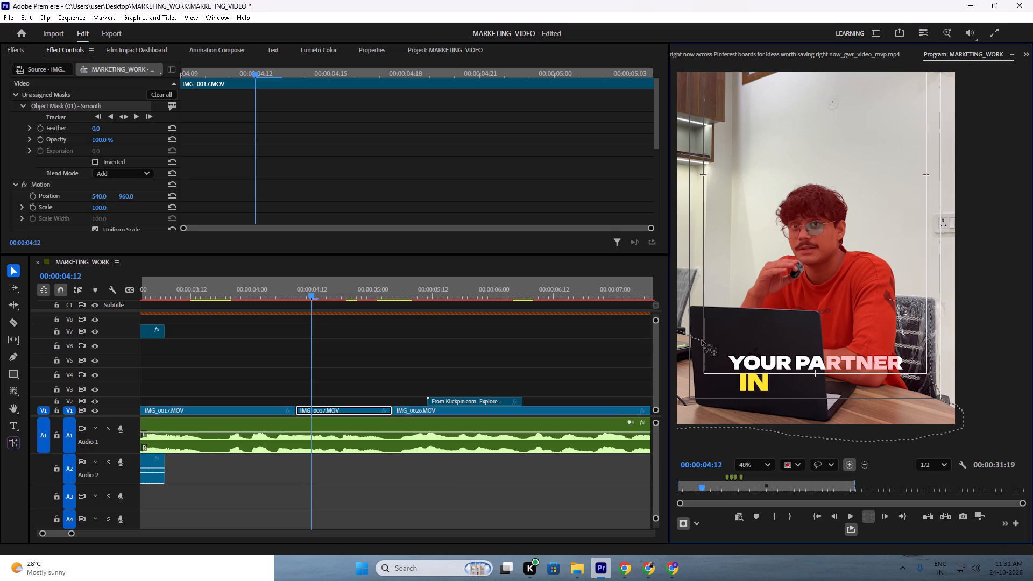
pyautogui.moveTo(702, 340); pyautogui.dragTo(746, 307)
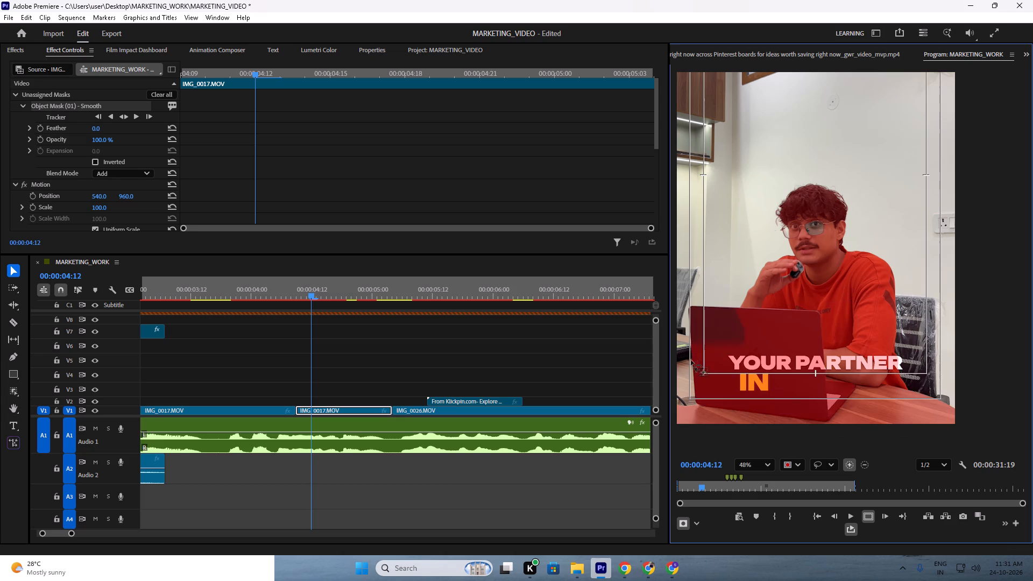
pyautogui.moveTo(743, 307); pyautogui.dragTo(689, 352)
pyautogui.moveTo(745, 314); pyautogui.dragTo(733, 320)
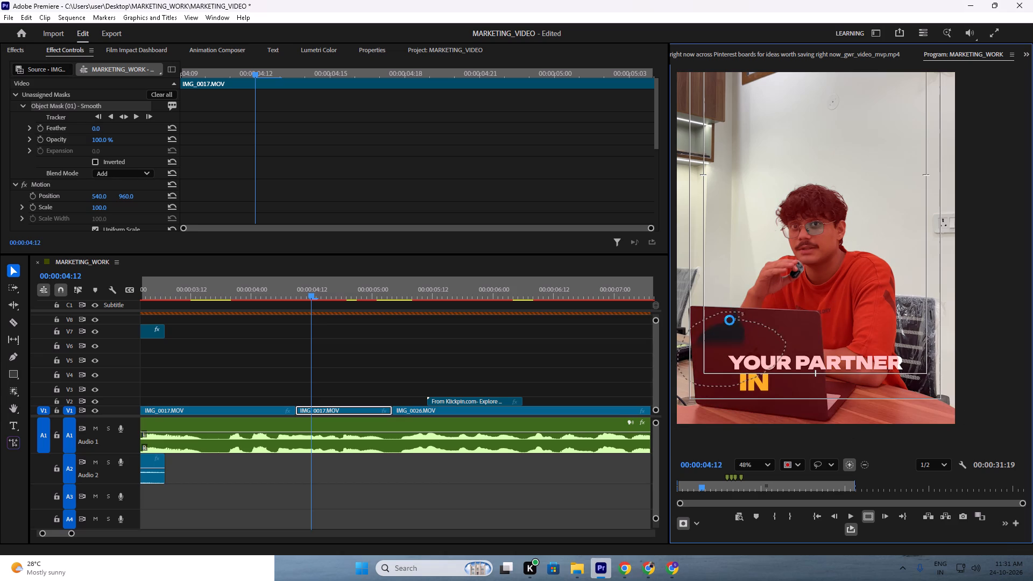
pyautogui.click(738, 307)
# Add the remaining unmasked eyeglass lens area to the object mask.
pyautogui.scroll(6, 732, 319)
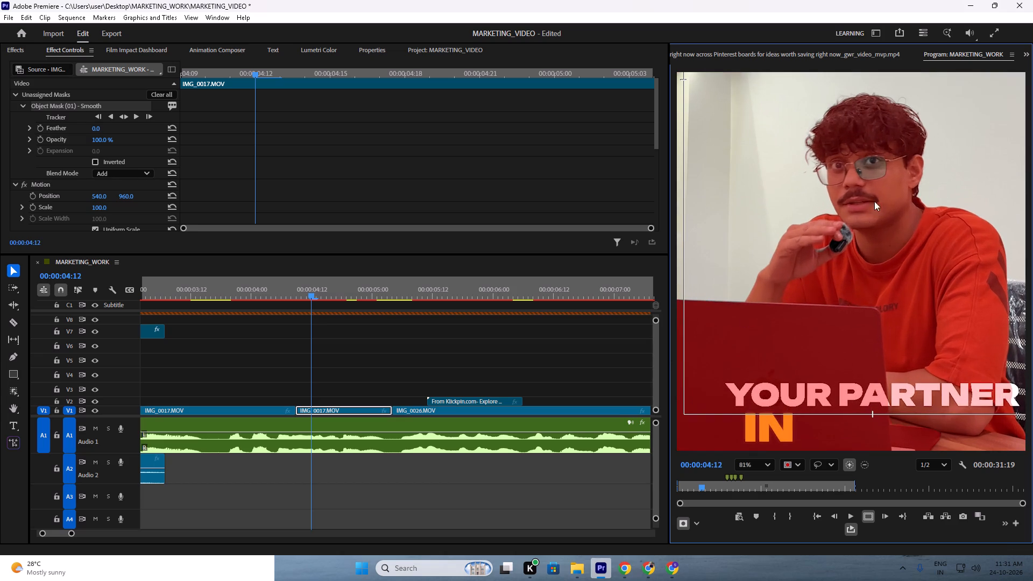
pyautogui.moveTo(881, 141); pyautogui.dragTo(868, 153)
# Add the plastic-covered chair behind the speaker's shoulder to the object mask, filling its gaps down to the desk edge.
pyautogui.scroll(-9, 860, 324)
pyautogui.scroll(7, 847, 321)
pyautogui.scroll(-6, 839, 324)
pyautogui.scroll(6, 965, 319)
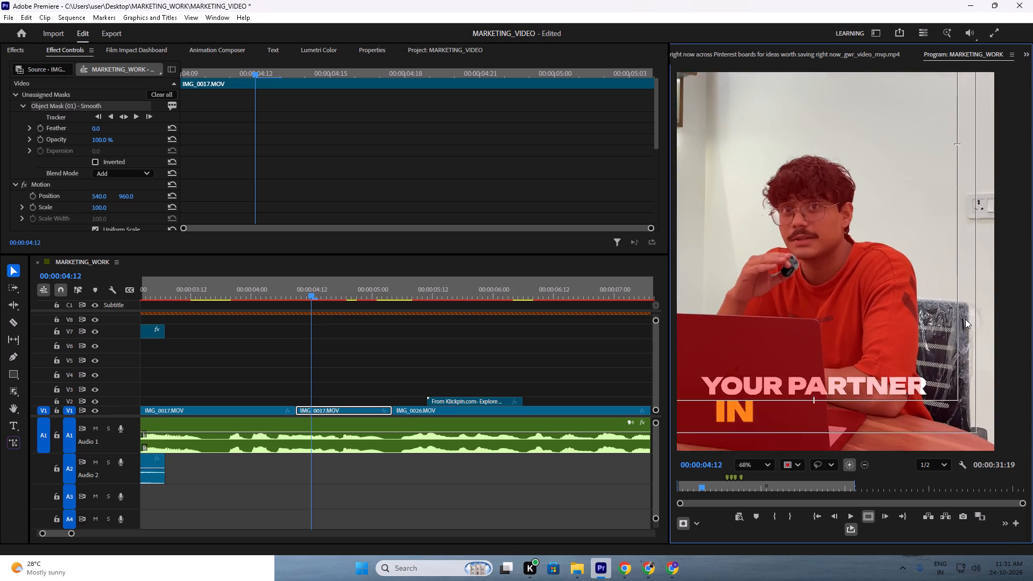
pyautogui.scroll(-11, 901, 306)
pyautogui.scroll(13, 946, 374)
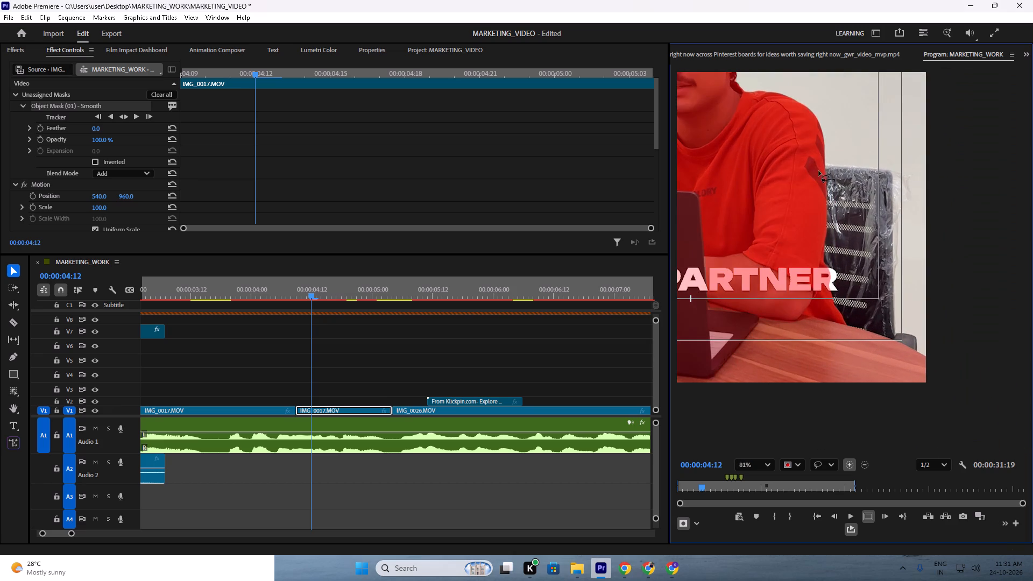
pyautogui.moveTo(815, 160); pyautogui.dragTo(916, 373)
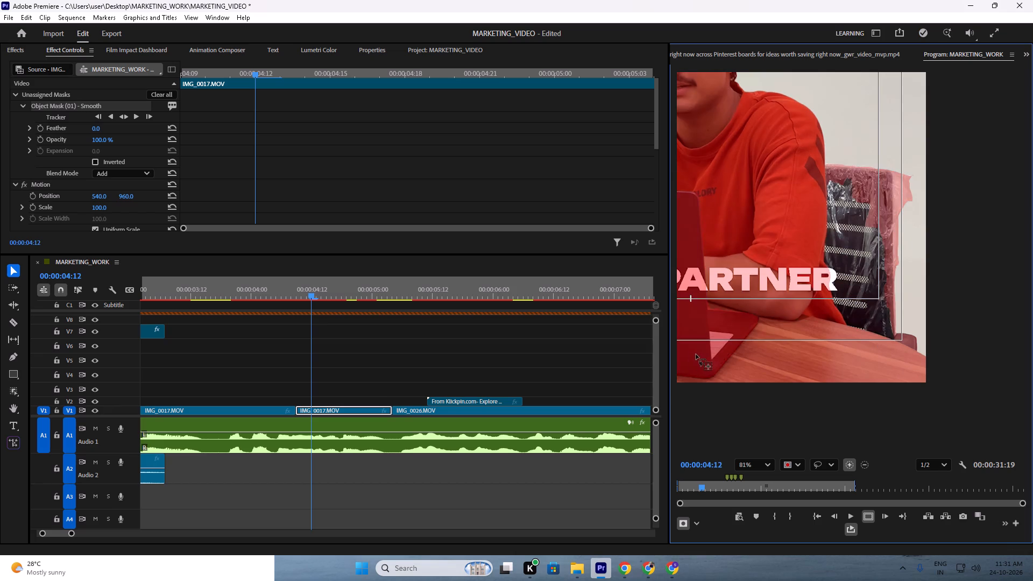
pyautogui.moveTo(844, 173); pyautogui.dragTo(850, 151)
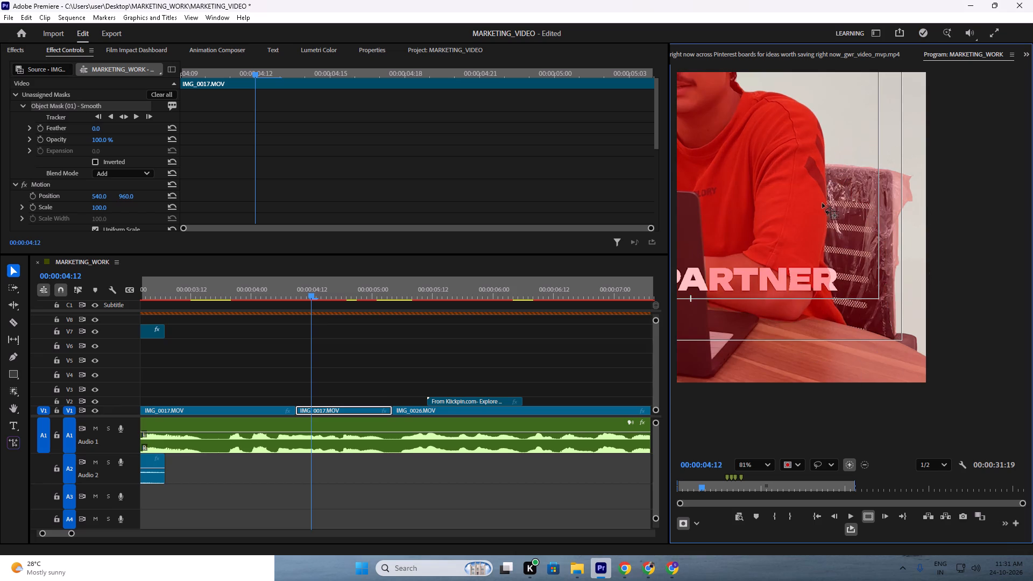
pyautogui.scroll(-6, 773, 346)
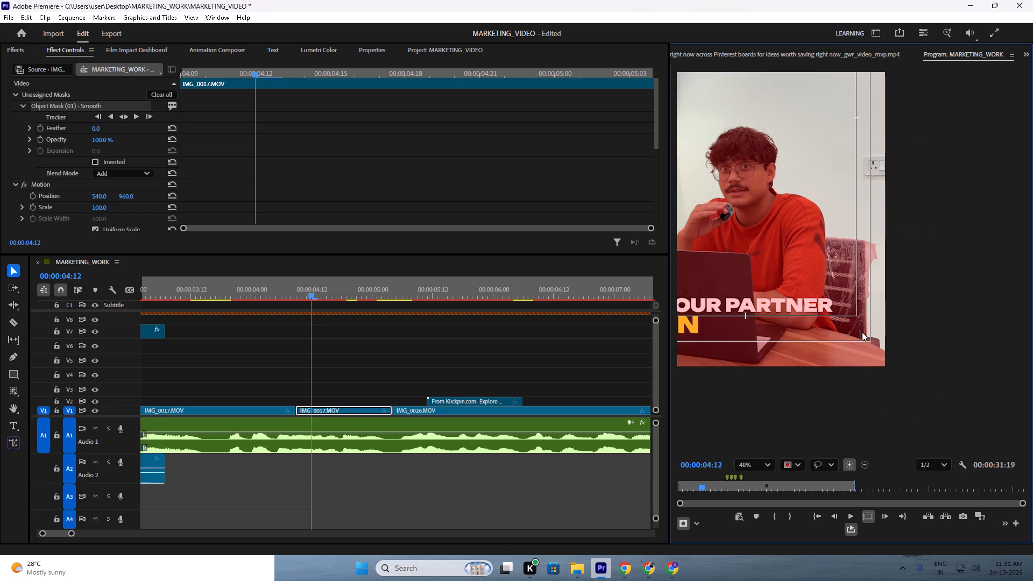
pyautogui.scroll(12, 843, 315)
pyautogui.moveTo(856, 351); pyautogui.dragTo(846, 350)
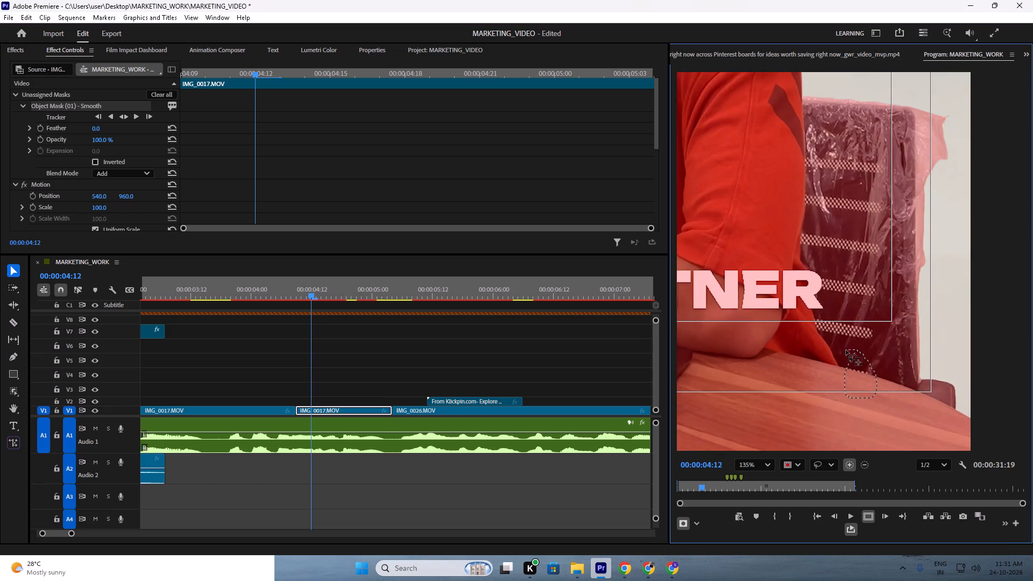
pyautogui.moveTo(867, 348); pyautogui.dragTo(829, 362)
pyautogui.scroll(12, 859, 381)
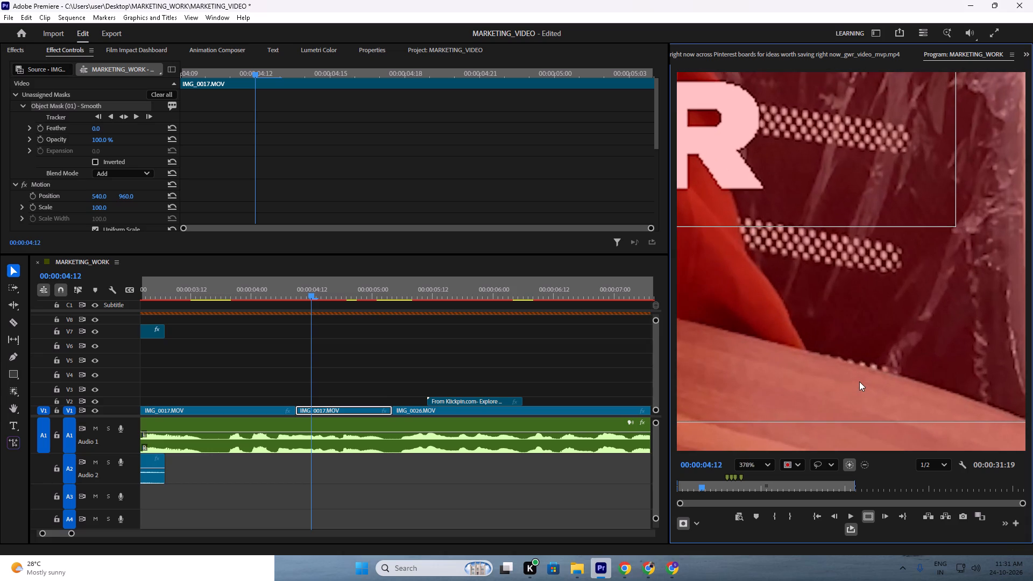
pyautogui.moveTo(865, 327); pyautogui.dragTo(871, 338)
pyautogui.scroll(-20, 879, 344)
pyautogui.scroll(-1, 879, 344)
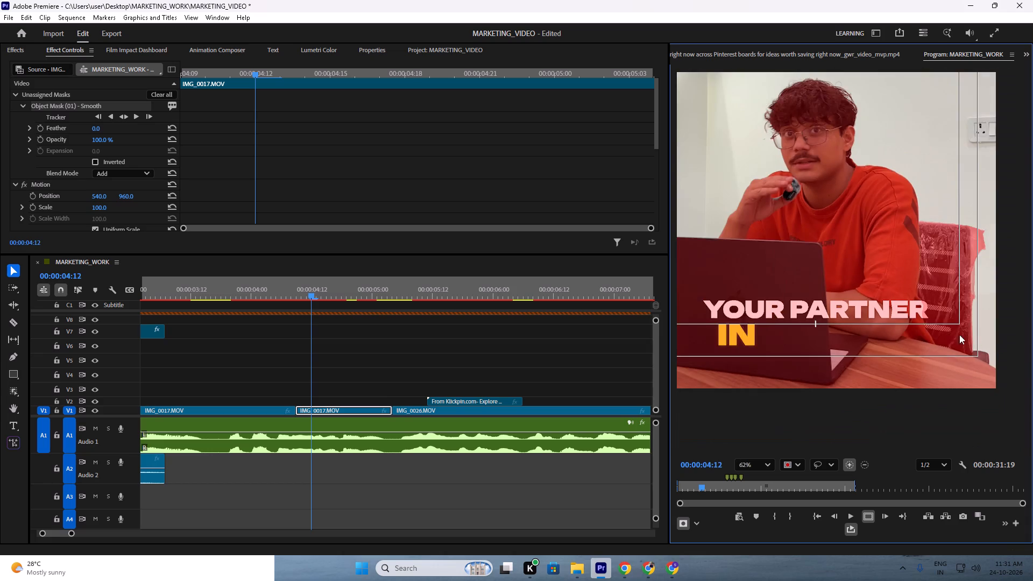
# Add the chair and the desk area beside the laptop at the left edge of the footage to the object mask.
pyautogui.scroll(-6, 931, 324)
pyautogui.scroll(6, 808, 301)
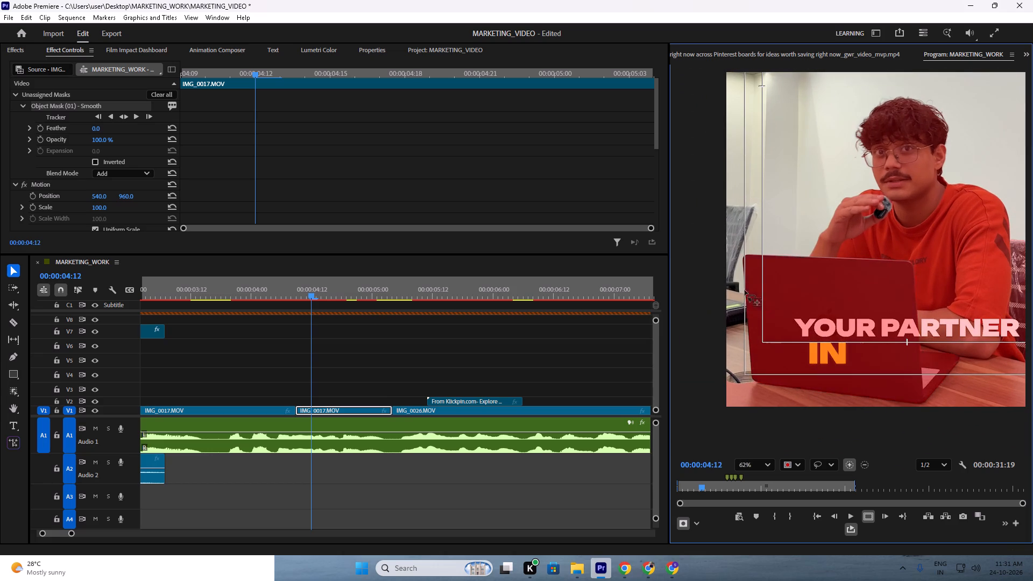
pyautogui.moveTo(720, 203); pyautogui.dragTo(758, 291)
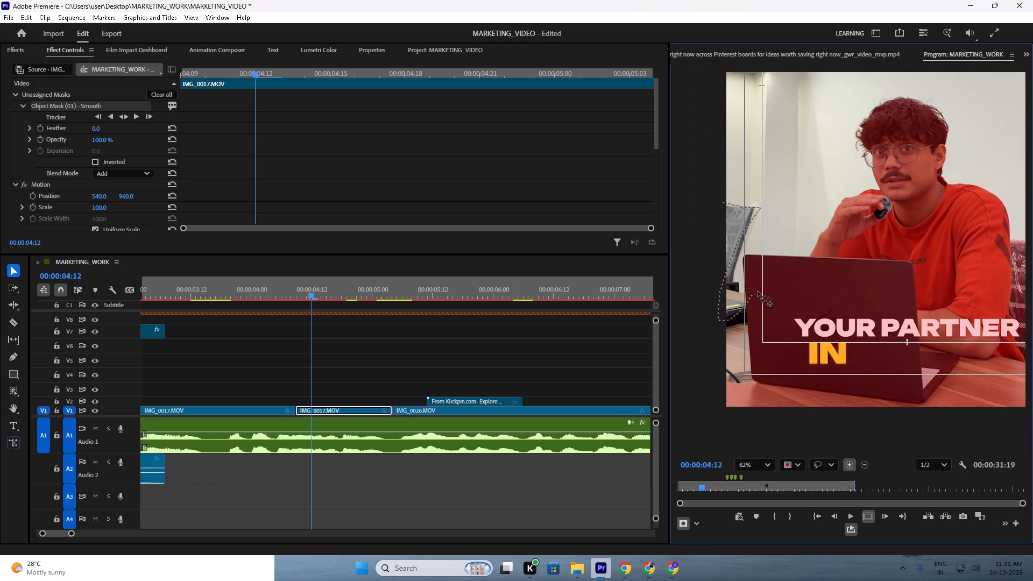
pyautogui.moveTo(758, 291); pyautogui.dragTo(728, 273)
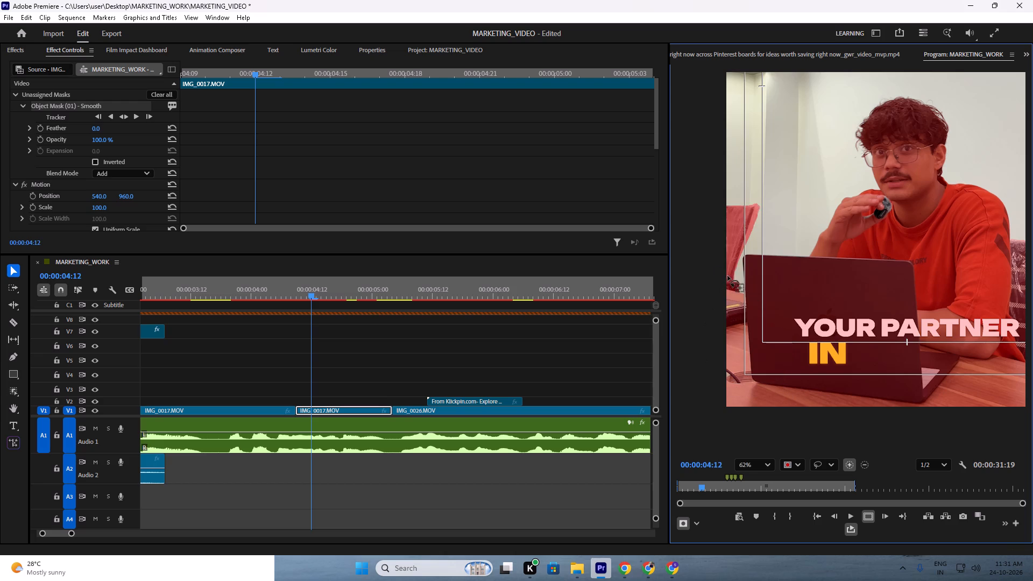
pyautogui.moveTo(714, 335); pyautogui.dragTo(717, 348)
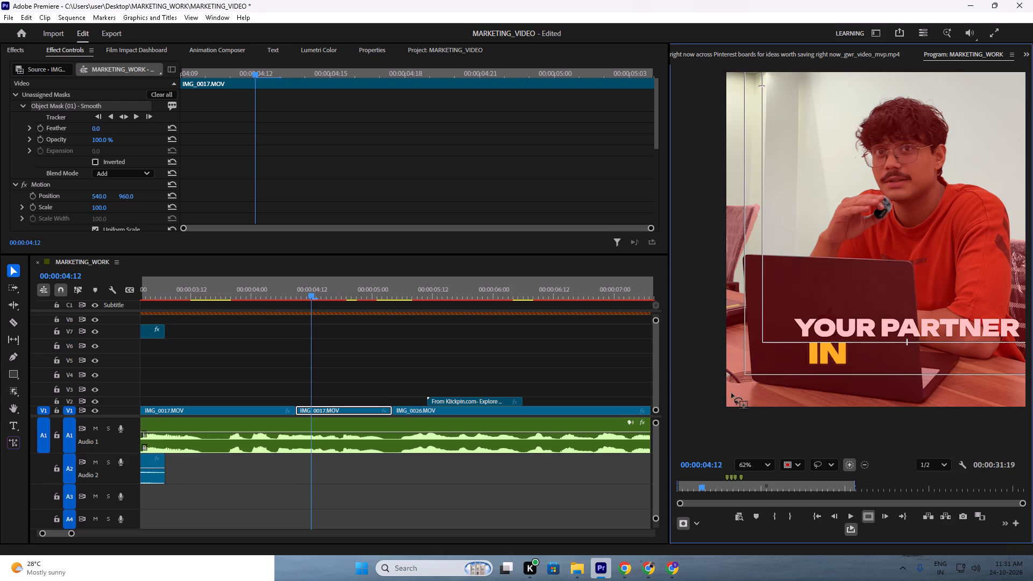
pyautogui.scroll(11, 714, 360)
pyautogui.moveTo(746, 361); pyautogui.dragTo(707, 359)
pyautogui.moveTo(747, 345); pyautogui.dragTo(742, 348)
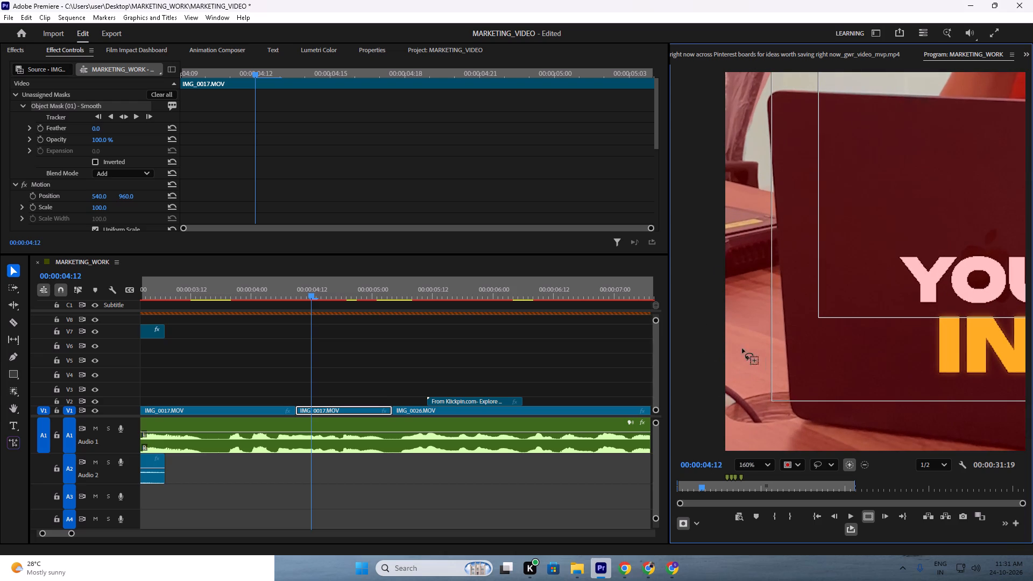
pyautogui.moveTo(742, 348); pyautogui.dragTo(711, 363)
# Move the object mask from Unassigned Masks onto the clip's Opacity effect to cut out the masked foreground.
pyautogui.scroll(-20, 825, 317)
pyautogui.scroll(-1, 825, 317)
pyautogui.scroll(5, 922, 247)
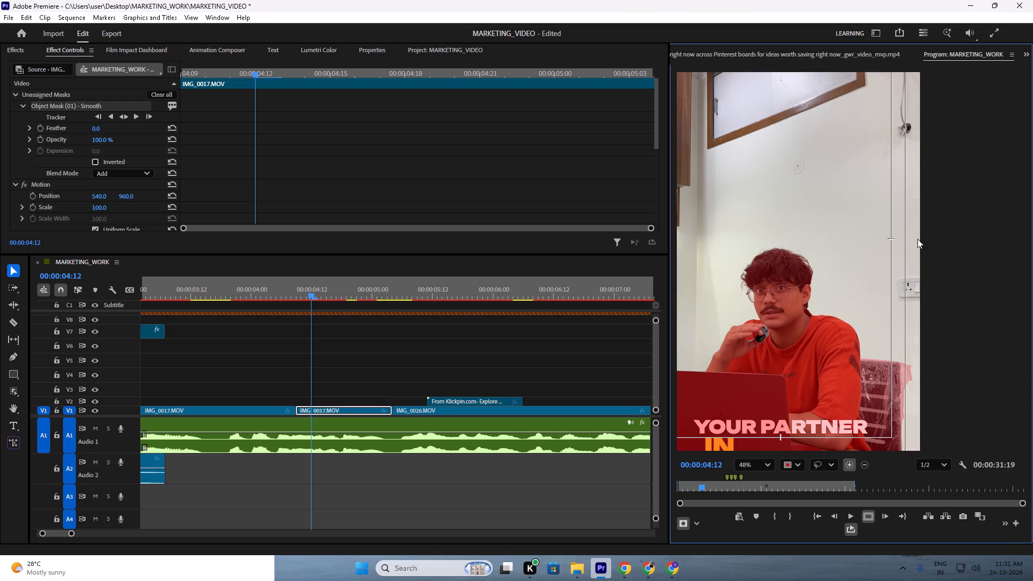
pyautogui.scroll(2, 917, 239)
pyautogui.scroll(-5, 876, 336)
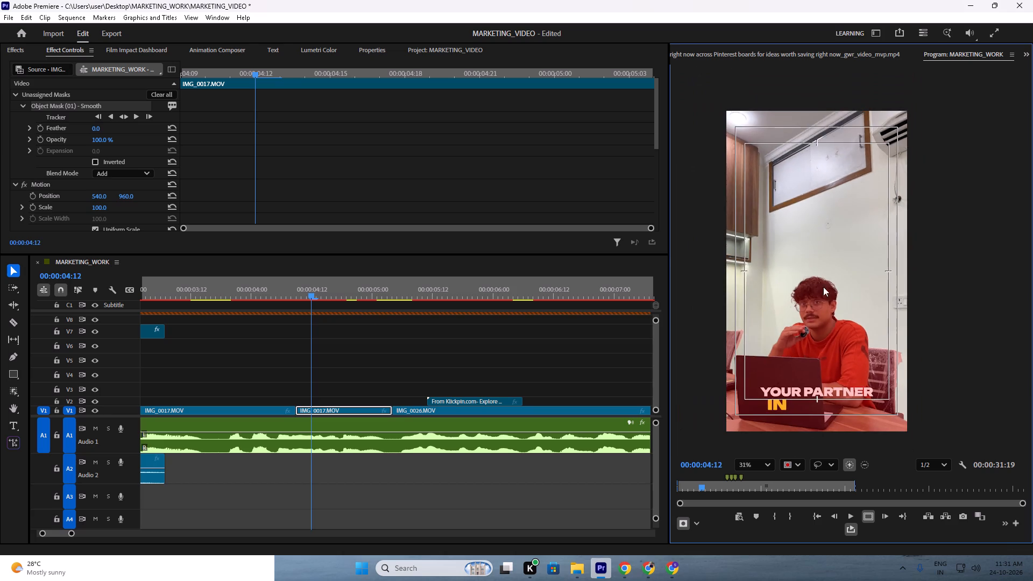
pyautogui.scroll(-4, 800, 307)
pyautogui.scroll(6, 825, 326)
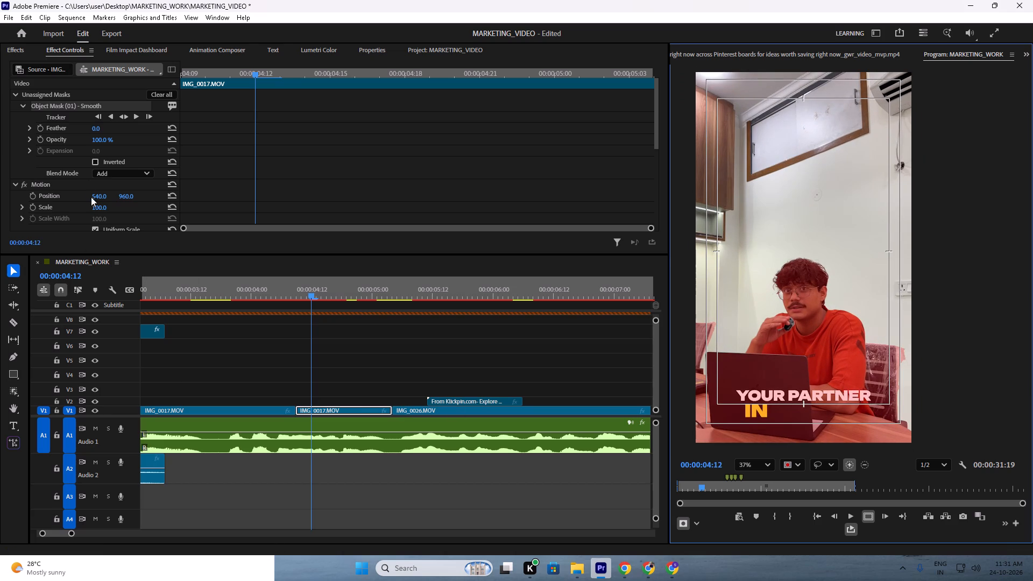
pyautogui.moveTo(79, 107); pyautogui.dragTo(59, 227)
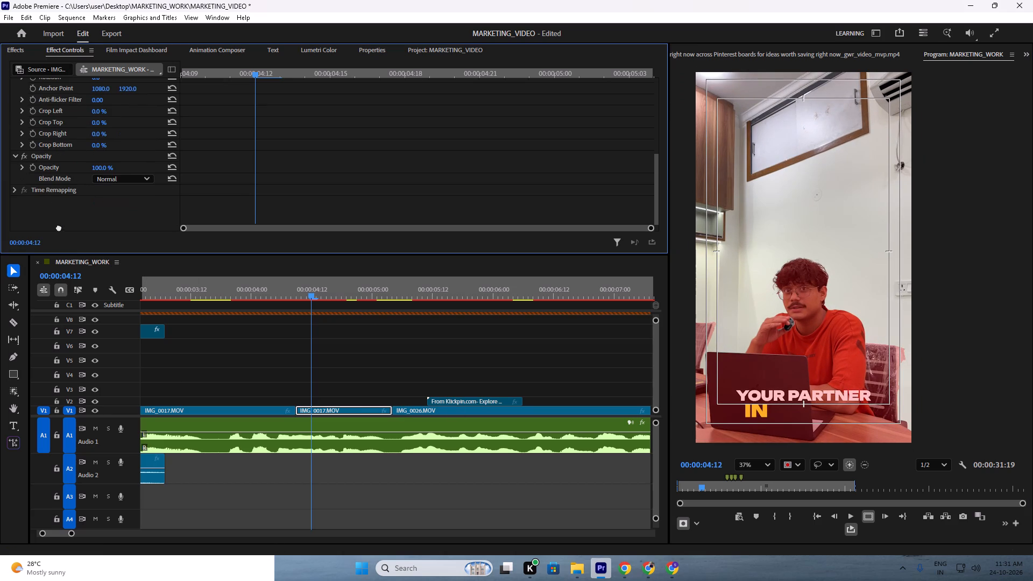
pyautogui.moveTo(59, 227); pyautogui.dragTo(70, 174)
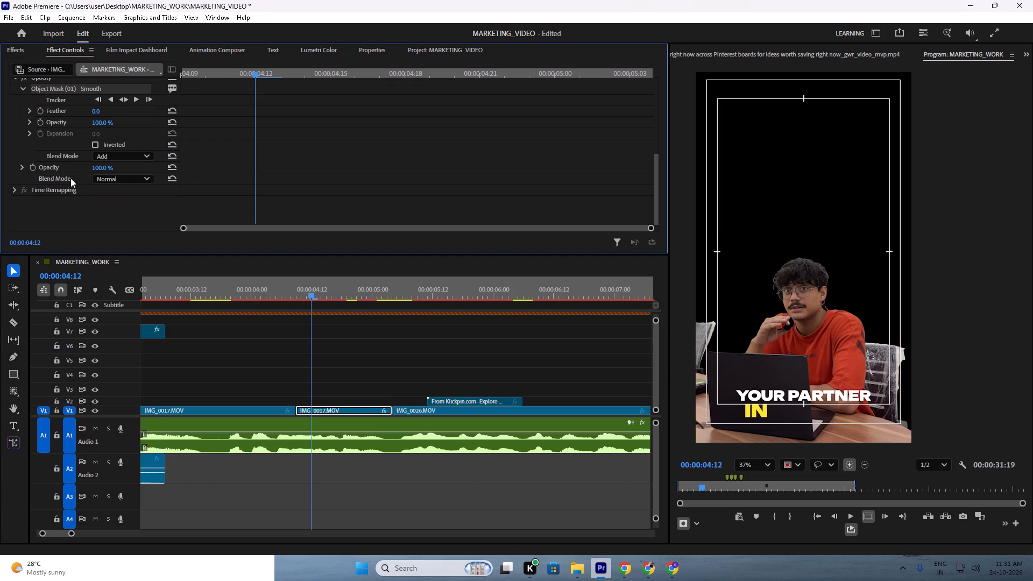
# Track the object mask in both directions through the second IMG_0017.MOV segment.
pyautogui.click(125, 103)
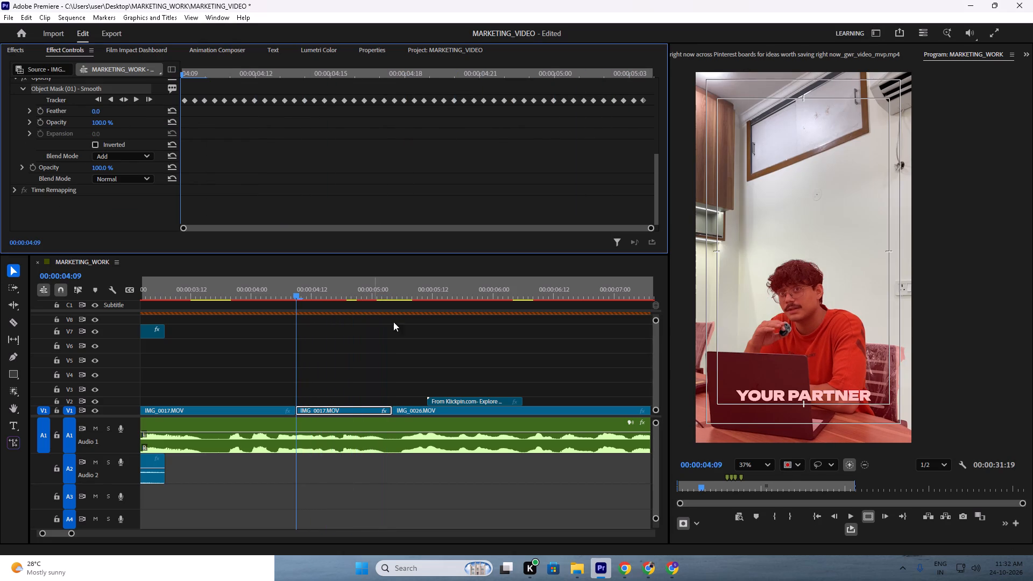
# Raise the masked IMG_0017.MOV segment to V2 and place the growth-chart clip directly beneath it on V1.
pyautogui.moveTo(345, 408); pyautogui.dragTo(343, 400)
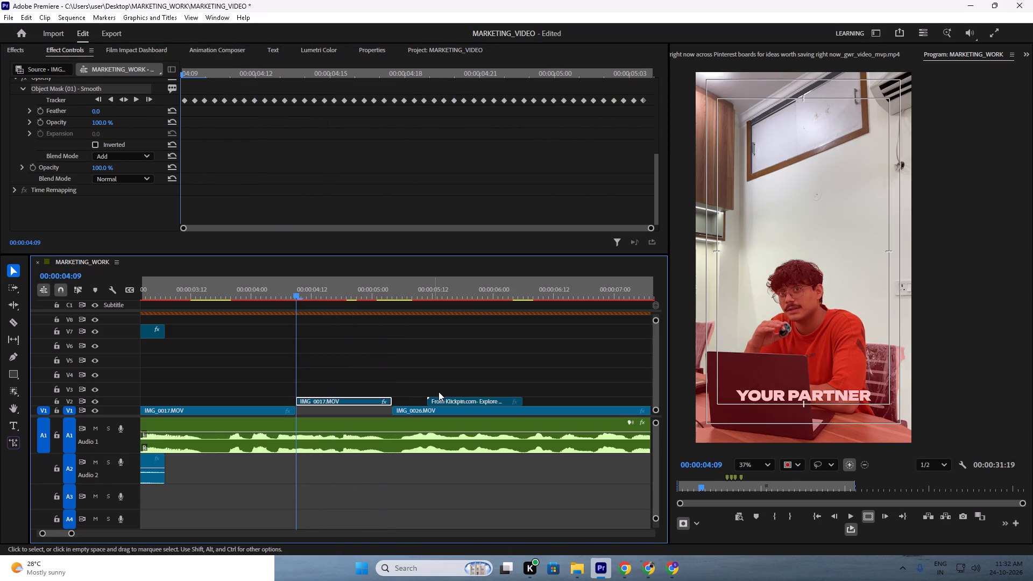
pyautogui.moveTo(462, 399); pyautogui.dragTo(332, 411)
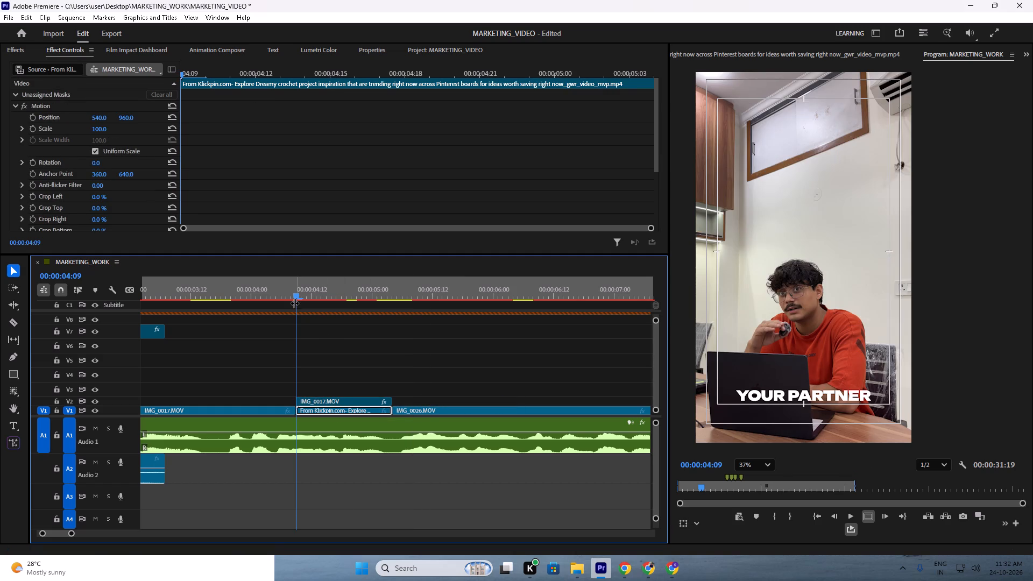
# Play back the masked segment over the growth-chart background several times, starting just before the cut, to check the composite.
pyautogui.moveTo(288, 300); pyautogui.dragTo(281, 300)
pyautogui.press('space')
pyautogui.moveTo(303, 286); pyautogui.dragTo(275, 299)
pyautogui.press('space')
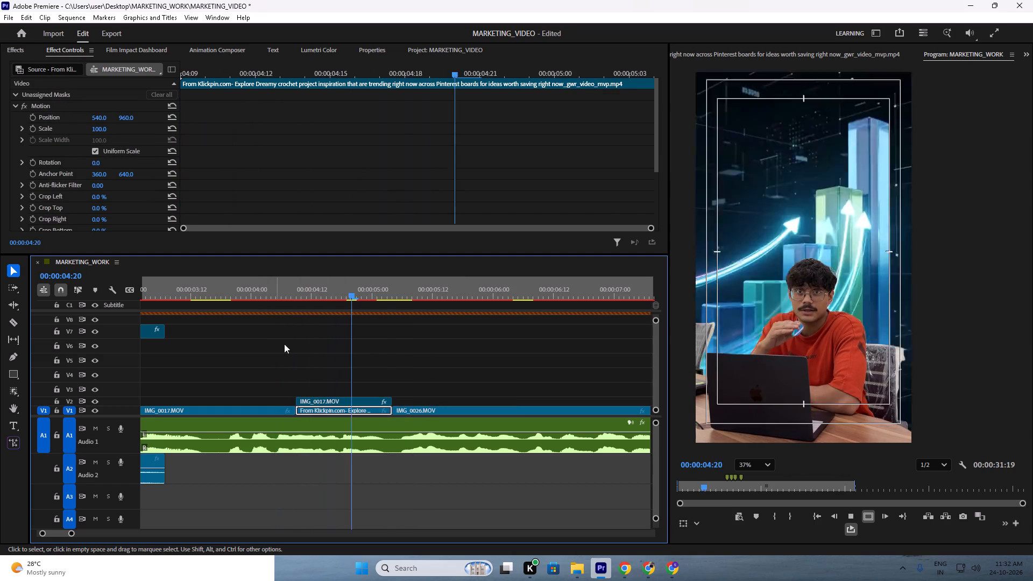
pyautogui.press('space')
pyautogui.moveTo(347, 292); pyautogui.dragTo(247, 313)
pyautogui.press('space')
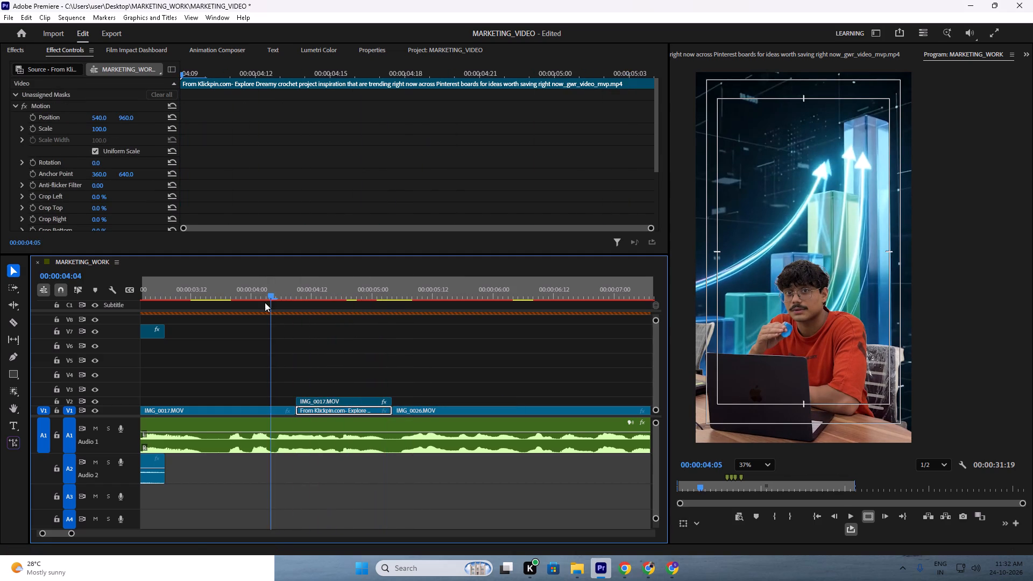
pyautogui.click(315, 376)
pyautogui.keyDown('alt'); pyautogui.scroll(6, 315, 376); pyautogui.keyUp('alt')
pyautogui.click(315, 359)
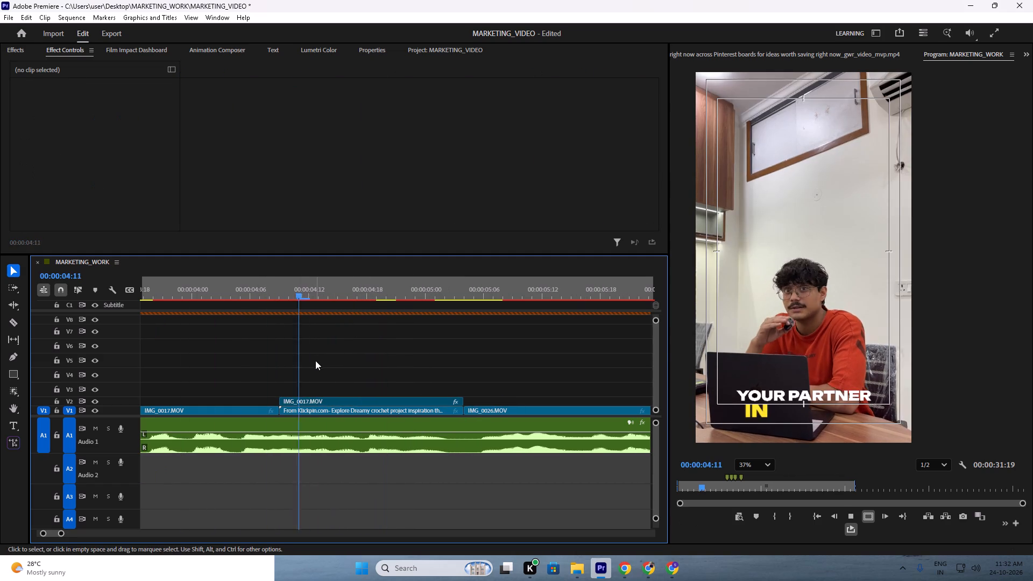
pyautogui.press('space')
pyautogui.moveTo(382, 287); pyautogui.dragTo(246, 332)
pyautogui.press('space')
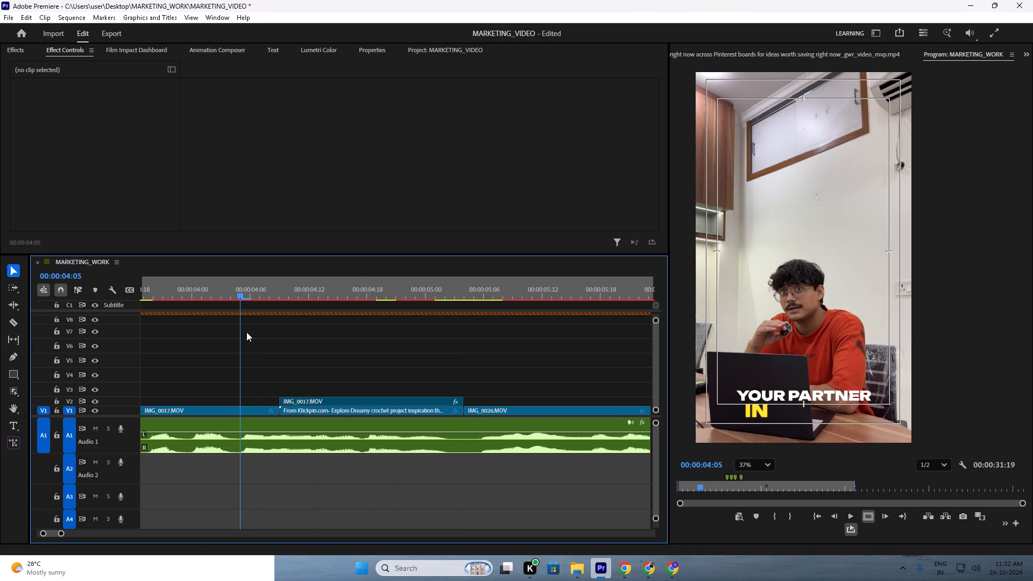
pyautogui.press('space')
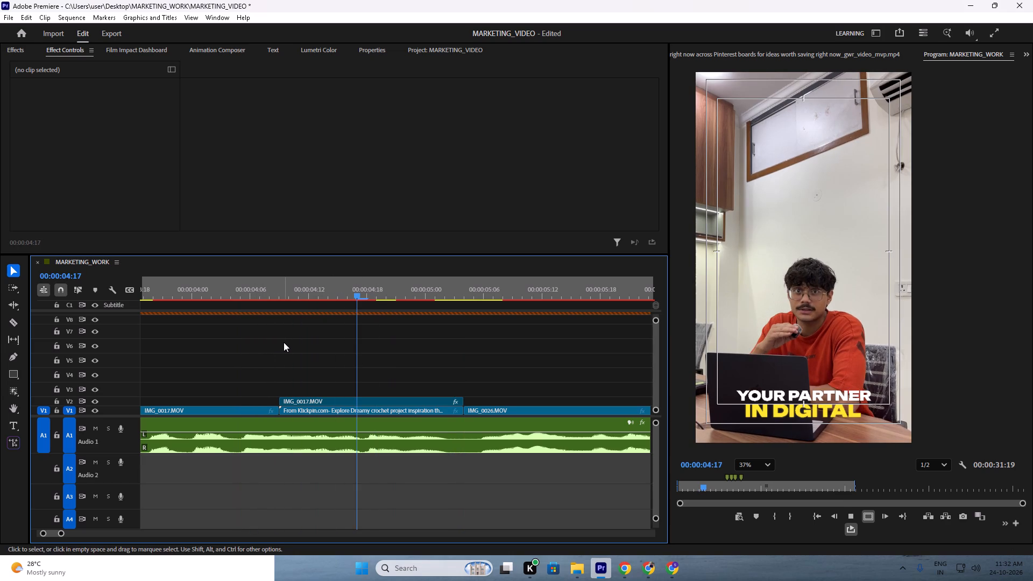
pyautogui.click(317, 409)
pyautogui.moveTo(321, 299); pyautogui.dragTo(229, 317)
pyautogui.press('space')
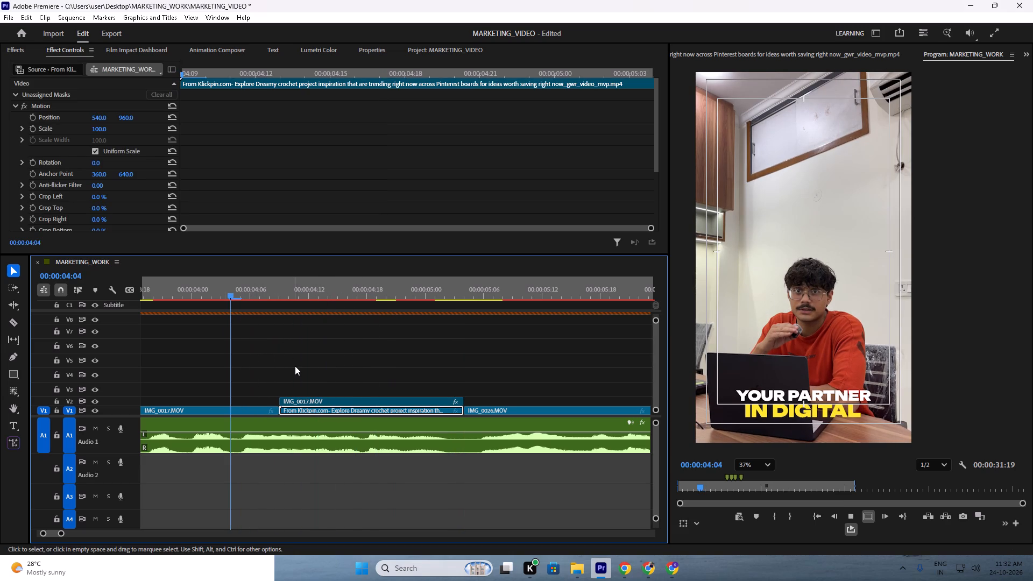
pyautogui.click(295, 366)
pyautogui.press('space')
pyautogui.press('space')
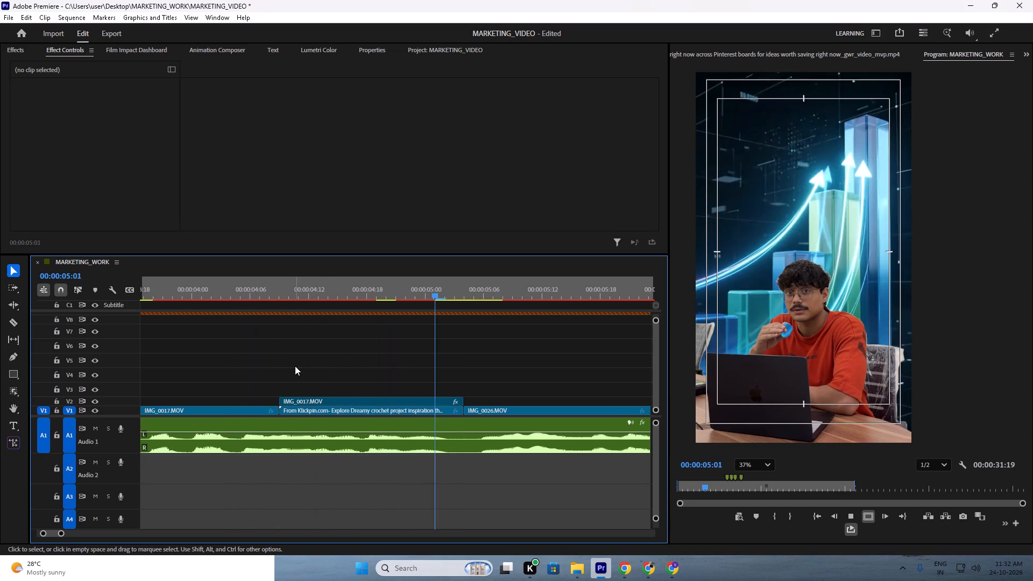
pyautogui.press('space')
# Inspect the growth-chart clip on V1 by opening its footage in the Source monitor and scrubbing the start of the segment.
pyautogui.click(378, 405)
pyautogui.click(371, 409)
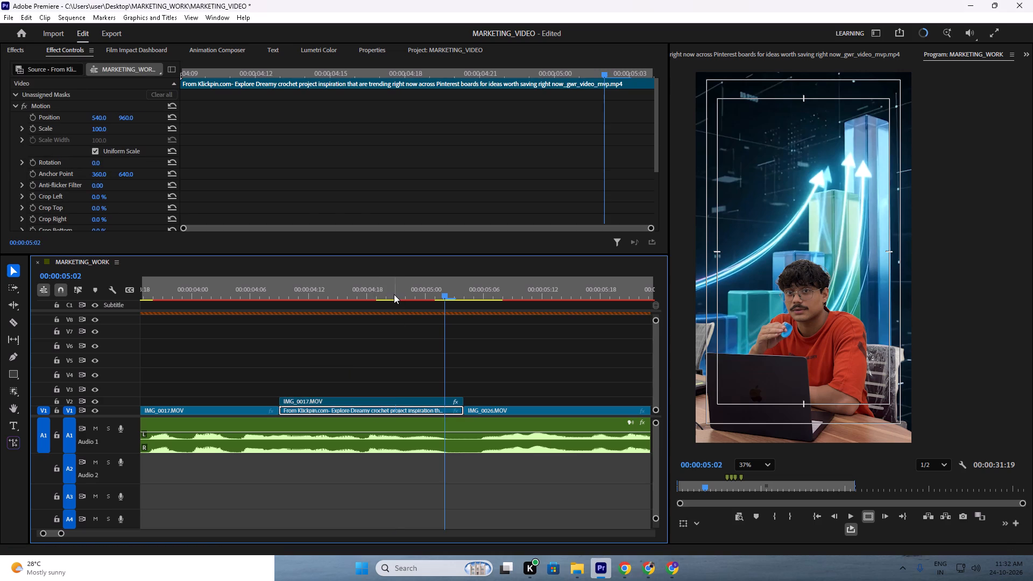
pyautogui.moveTo(393, 294); pyautogui.dragTo(306, 317)
pyautogui.click(313, 415)
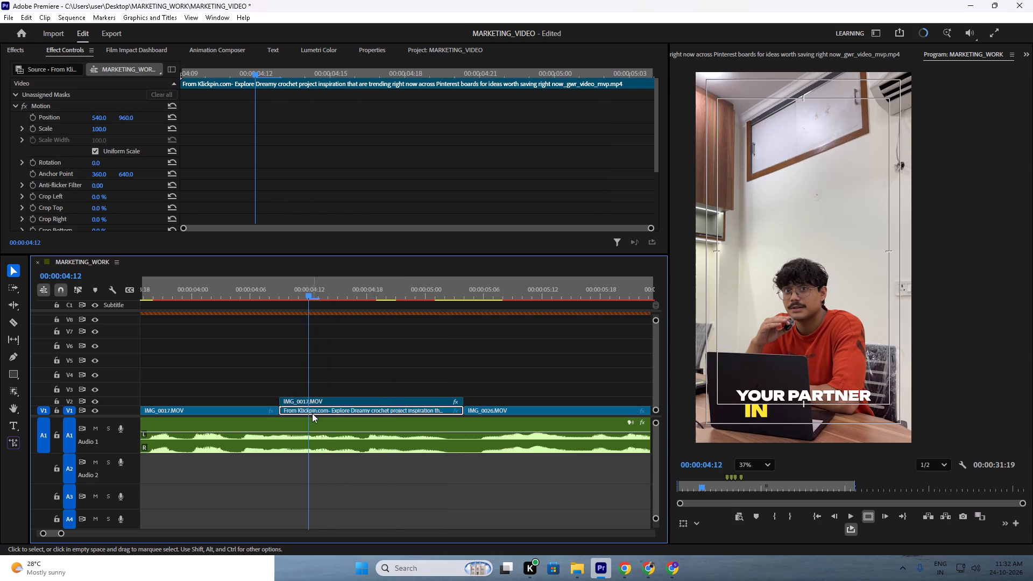
pyautogui.click(309, 408)
pyautogui.click(309, 408)
pyautogui.moveTo(314, 286); pyautogui.dragTo(310, 288)
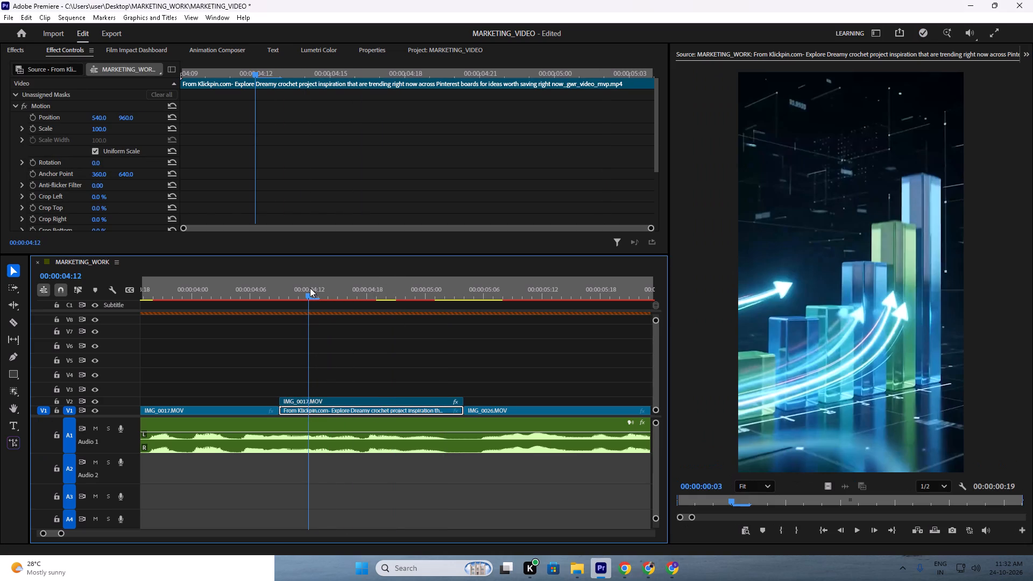
pyautogui.moveTo(310, 288); pyautogui.dragTo(291, 297)
# Move the growth-chart clip up to V4 above the masked segment and play it on its own.
pyautogui.moveTo(315, 410); pyautogui.dragTo(313, 379)
pyautogui.press('space')
pyautogui.press('space')
pyautogui.moveTo(338, 282); pyautogui.dragTo(258, 325)
pyautogui.press('space')
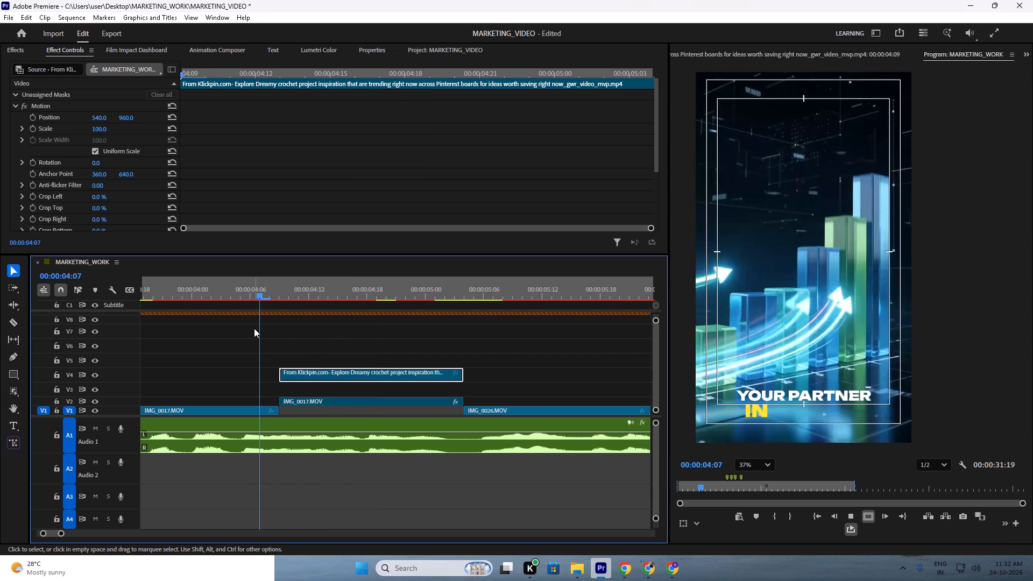
pyautogui.press('space')
# Extend the end of the growth-chart clip on V4 to a duration of about 00:00:01:11.
pyautogui.click(355, 373)
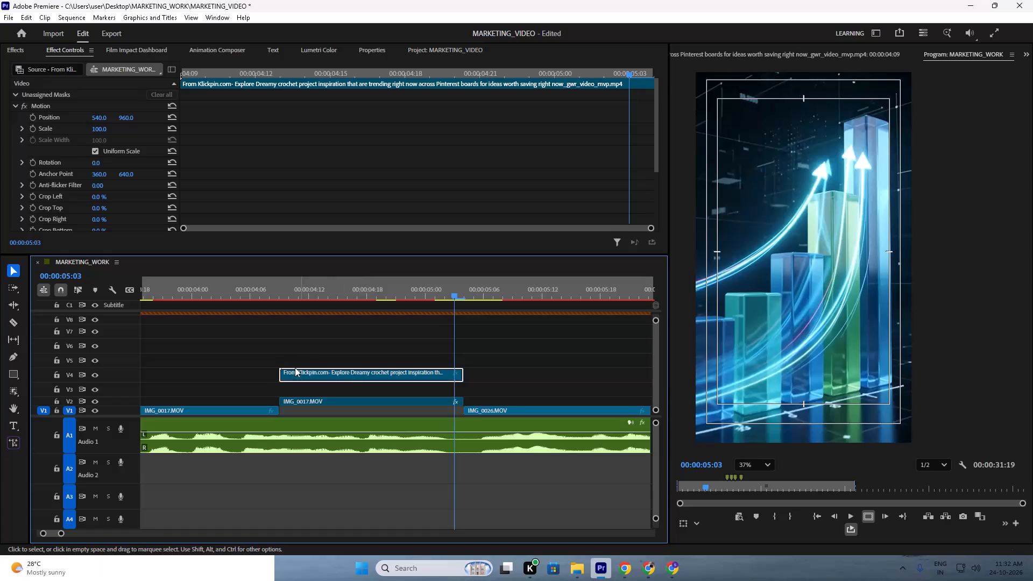
pyautogui.moveTo(280, 369); pyautogui.dragTo(253, 370)
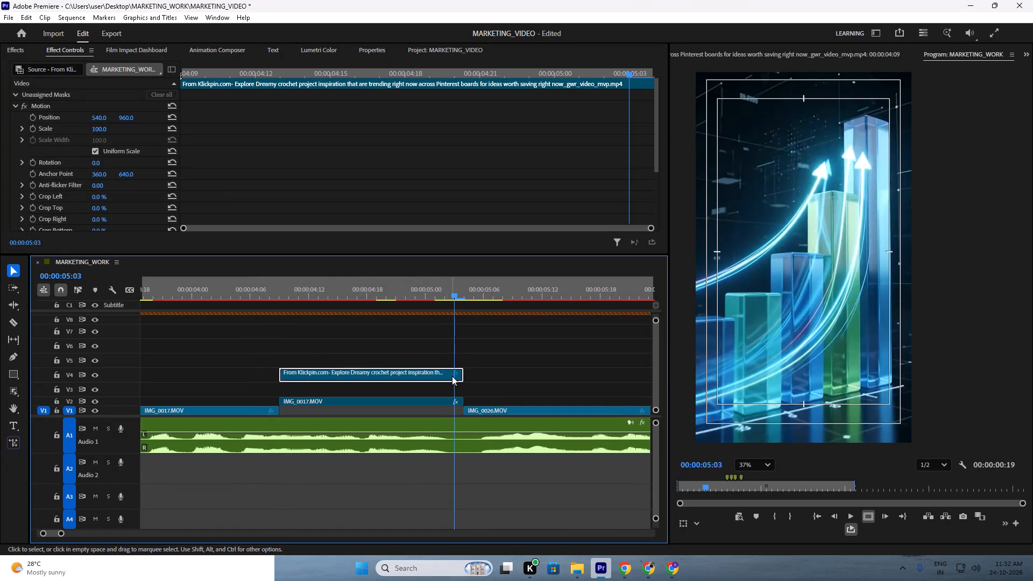
pyautogui.moveTo(462, 378); pyautogui.dragTo(621, 388)
# Slow the growth-chart clip to 79.55% speed with a duration of 00:00:01:20.
pyautogui.click(474, 375)
pyautogui.rightClick(474, 375)
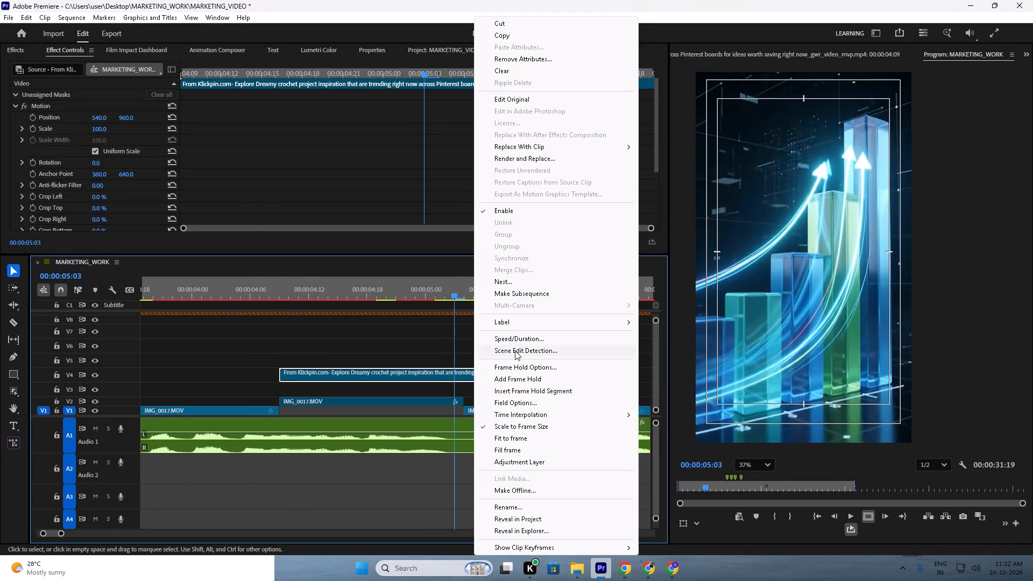
pyautogui.click(512, 338)
pyautogui.click(487, 258)
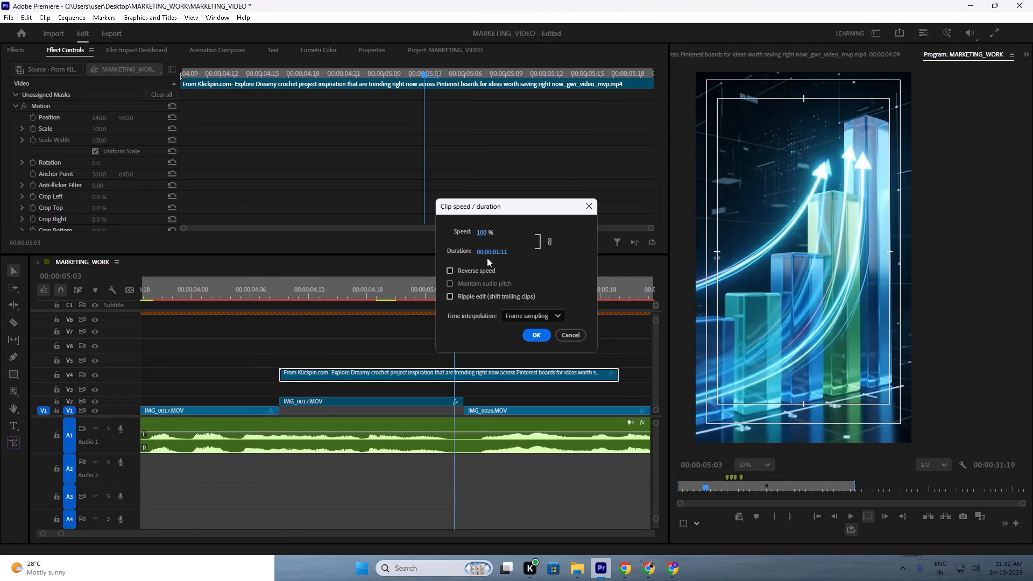
pyautogui.moveTo(489, 250); pyautogui.dragTo(501, 250)
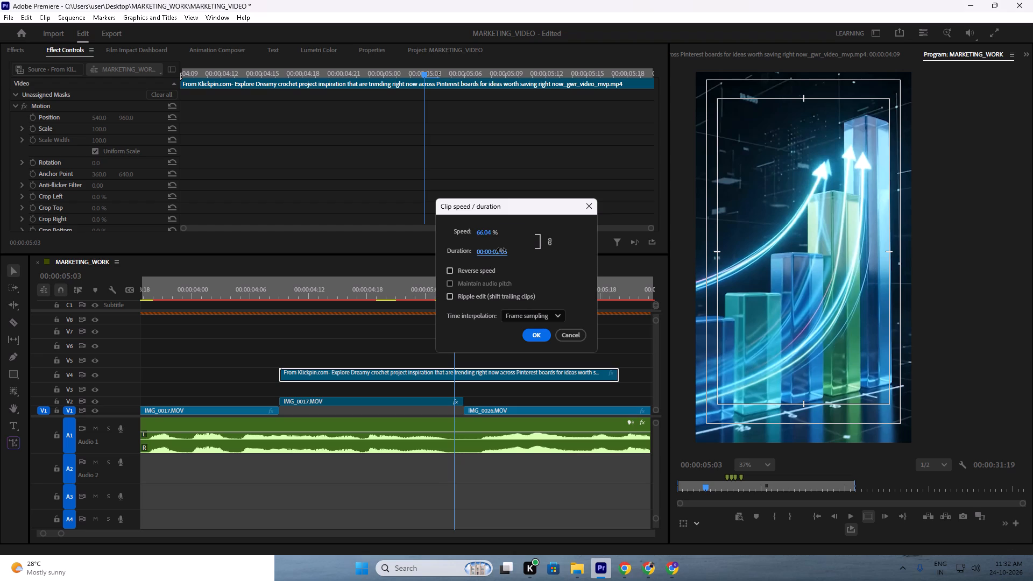
pyautogui.moveTo(501, 250); pyautogui.dragTo(499, 253)
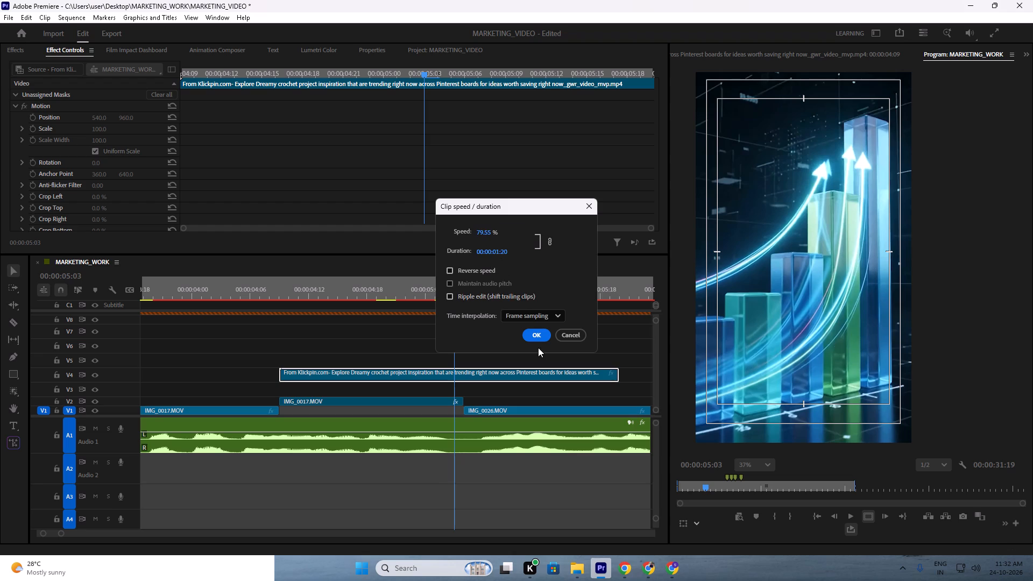
pyautogui.click(532, 340)
# Trim the growth-chart clip's end to match the masked IMG_0017.MOV segment and return it beneath that segment on V1.
pyautogui.scroll(-8, 494, 377)
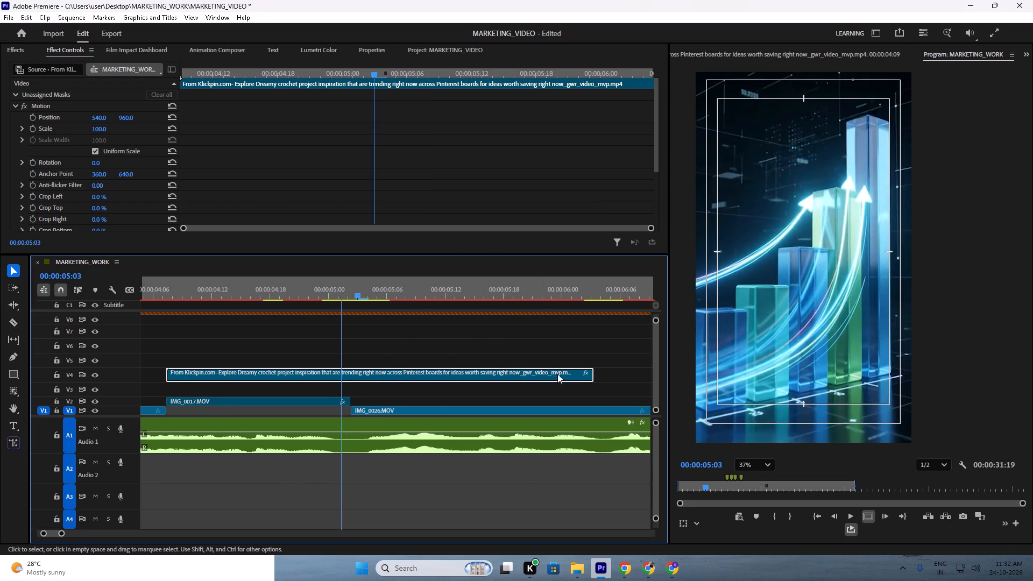
pyautogui.moveTo(579, 373); pyautogui.dragTo(339, 365)
pyautogui.scroll(7, 343, 366)
pyautogui.moveTo(351, 372); pyautogui.dragTo(350, 413)
# Play back the composite from before the background change into IMG_0026.MOV to check the slowed growth-chart background.
pyautogui.keyDown('alt'); pyautogui.scroll(-15, 397, 385); pyautogui.keyUp('alt')
pyautogui.moveTo(345, 293); pyautogui.dragTo(301, 300)
pyautogui.press('space')
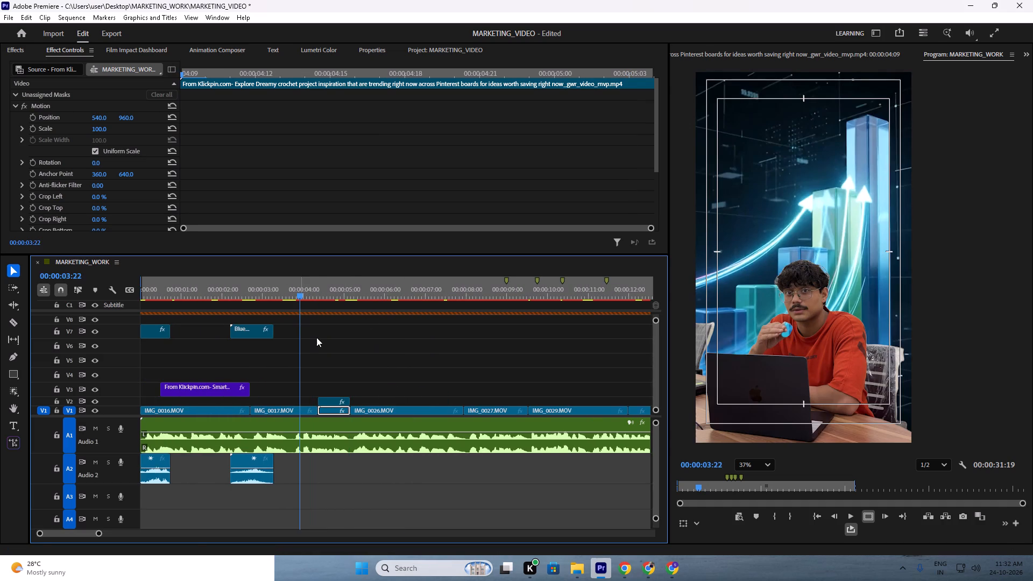
pyautogui.click(316, 337)
pyautogui.keyDown('alt'); pyautogui.scroll(12, 316, 337); pyautogui.keyUp('alt')
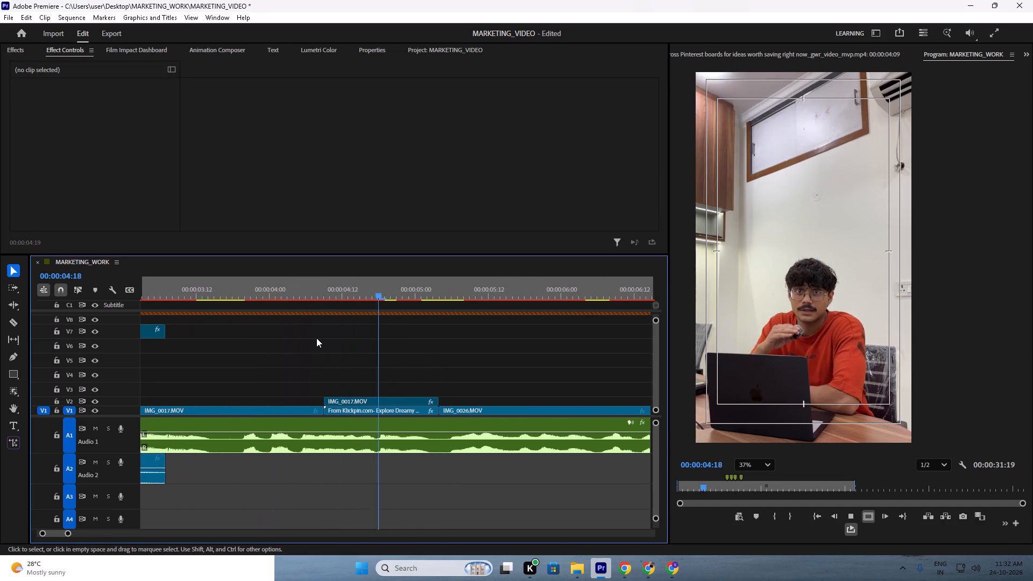
pyautogui.press('space')
pyautogui.moveTo(369, 288); pyautogui.dragTo(283, 325)
pyautogui.press('space')
pyautogui.press('space')
pyautogui.press('space')
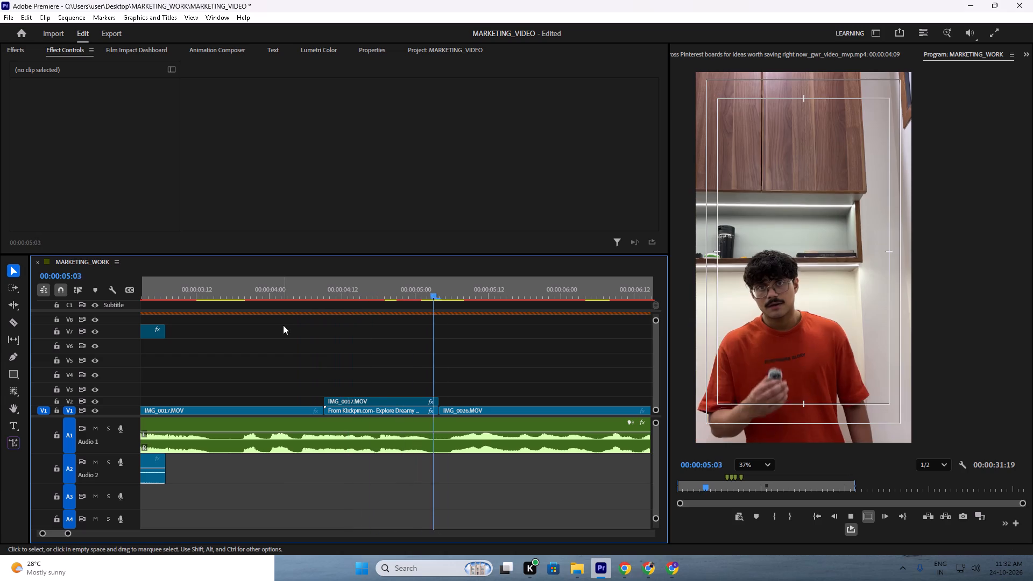
pyautogui.press('space')
pyautogui.press('space')
pyautogui.press('space')
# Save the MARKETING_VIDEO project and clear the clip selection.
pyautogui.hotkey('ctrl', 'a')
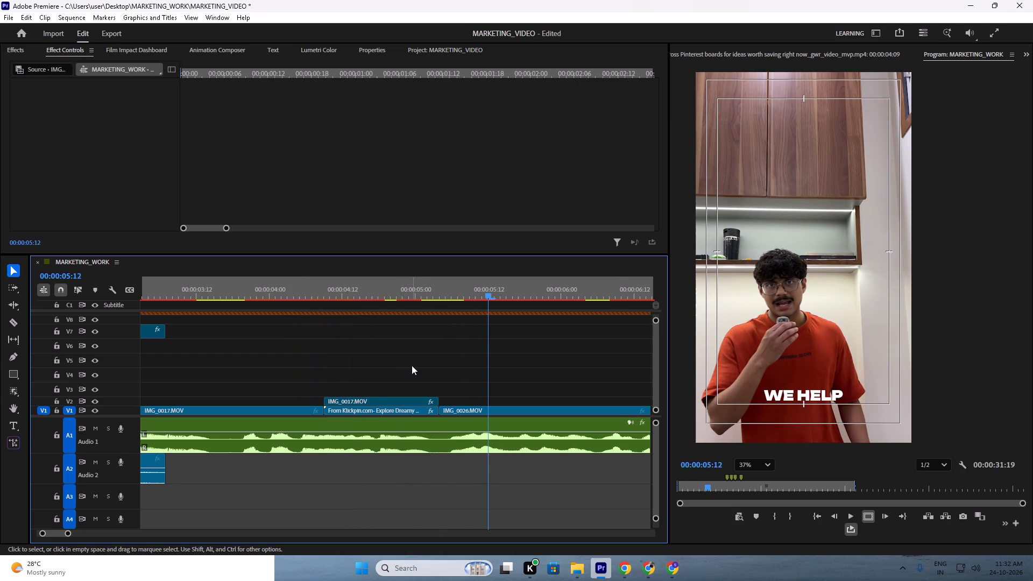
pyautogui.hotkey('ctrl', 's')
pyautogui.hotkey('ctrl', 's')
pyautogui.hotkey('ctrl', 's')
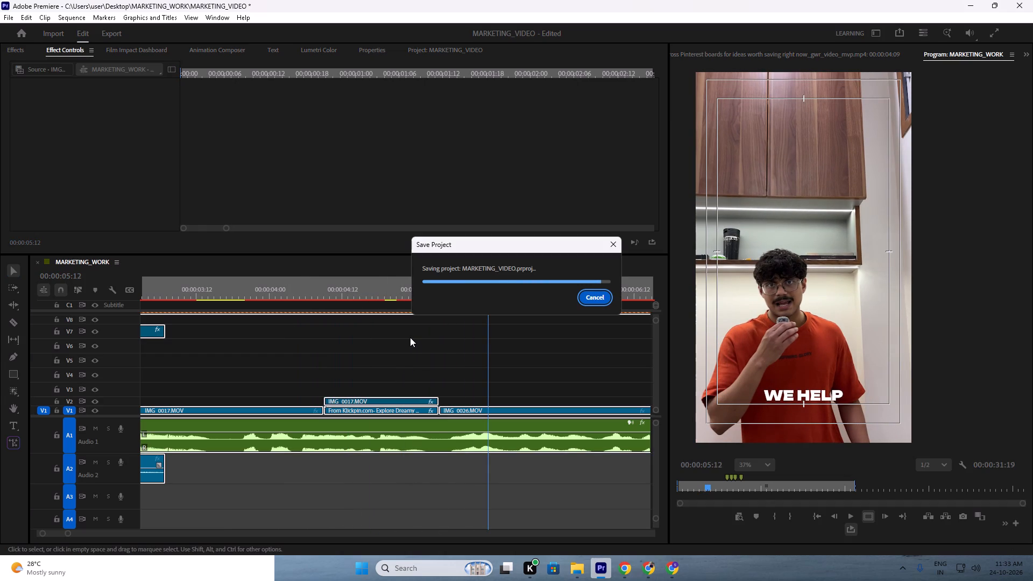
pyautogui.click(410, 335)
# Review the opening of the sequence from its start through the growth-chart composite and into the IMG_0026.MOV clip.
pyautogui.keyDown('alt'); pyautogui.scroll(-16, 404, 344); pyautogui.keyUp('alt')
pyautogui.press('space')
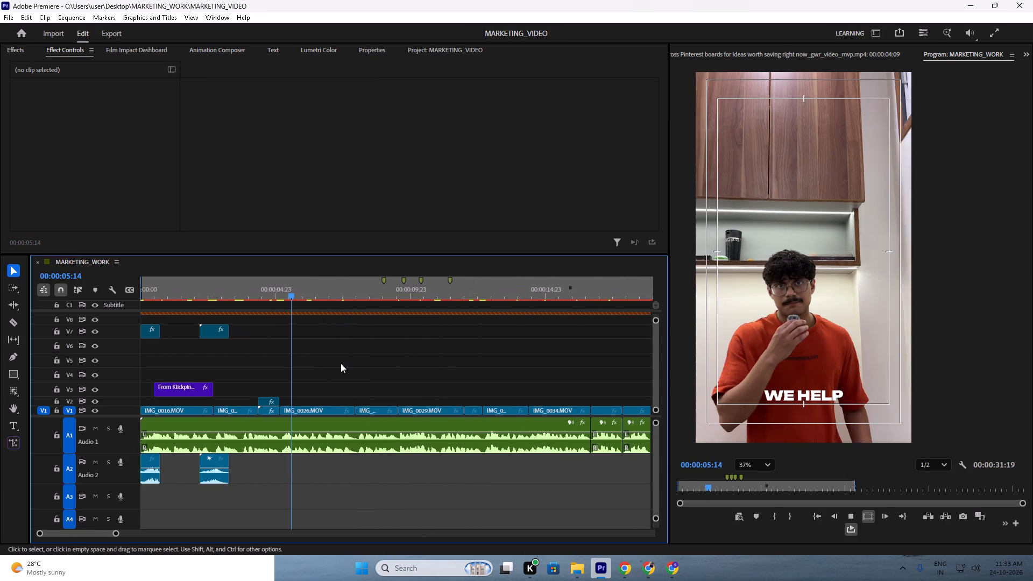
pyautogui.click(341, 363)
pyautogui.keyDown('alt'); pyautogui.scroll(10, 303, 365); pyautogui.keyUp('alt')
pyautogui.press('space')
pyautogui.scroll(-7, 317, 341)
pyautogui.scroll(7, 316, 344)
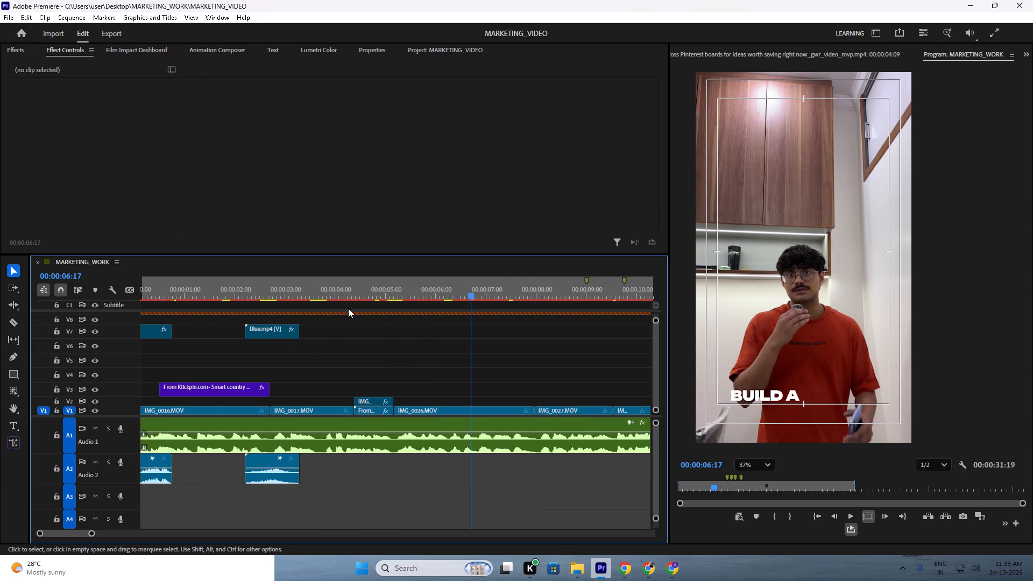
pyautogui.moveTo(357, 284); pyautogui.dragTo(254, 315)
pyautogui.press('space')
pyautogui.scroll(7, 288, 330)
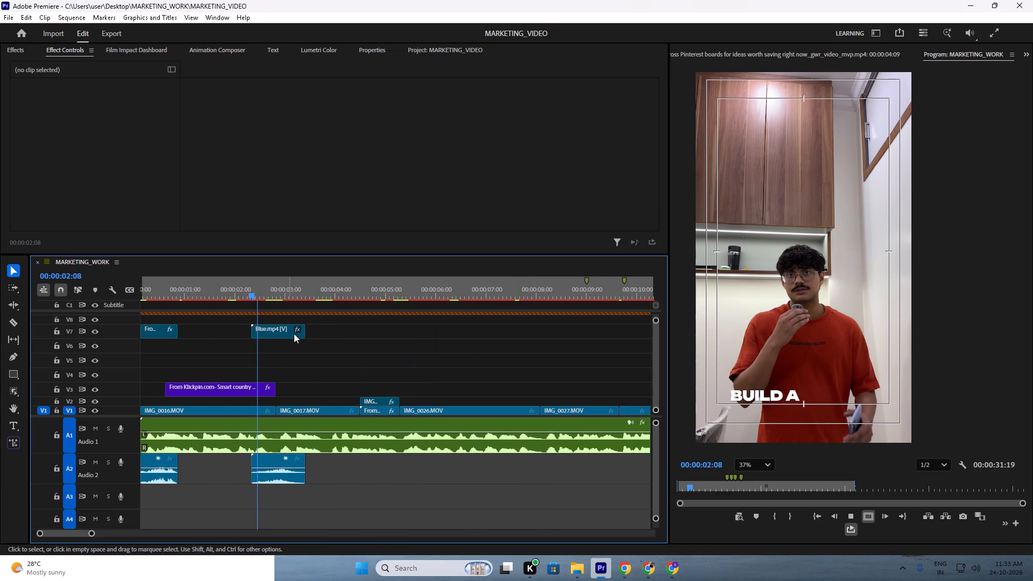
pyautogui.press('space')
pyautogui.moveTo(289, 293); pyautogui.dragTo(65, 345)
pyautogui.press('space')
pyautogui.click(203, 350)
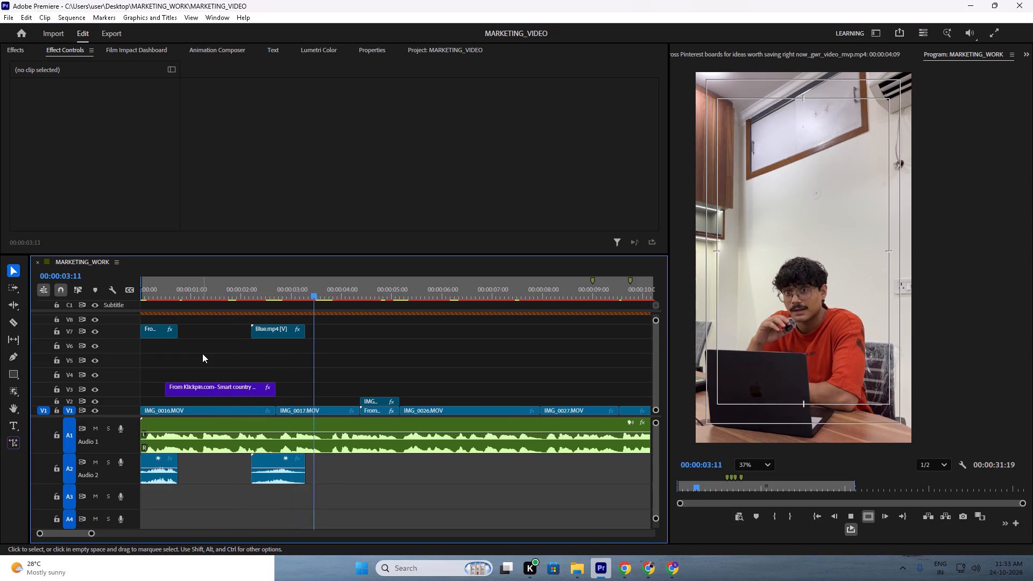
pyautogui.scroll(-5, 204, 358)
pyautogui.keyDown('alt'); pyautogui.scroll(7, 221, 366); pyautogui.keyUp('alt')
pyautogui.press('space')
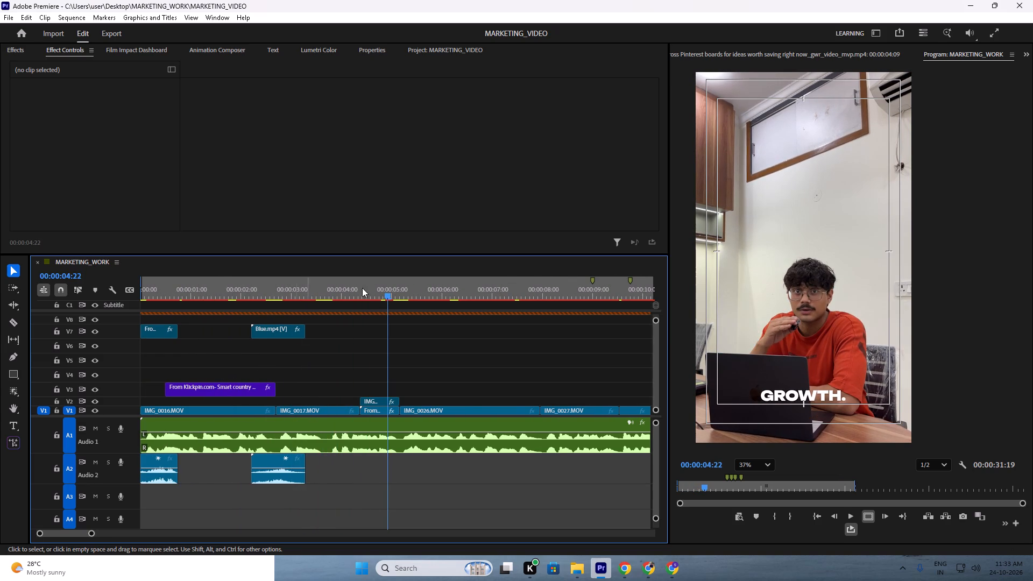
pyautogui.moveTo(363, 285); pyautogui.dragTo(318, 307)
pyautogui.press('space')
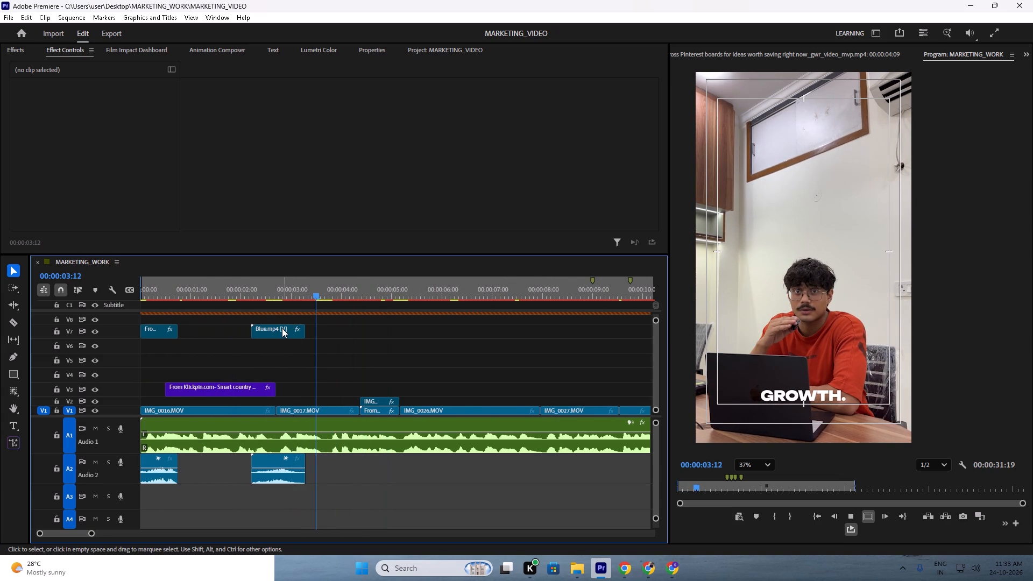
pyautogui.press('space')
pyautogui.press('space')
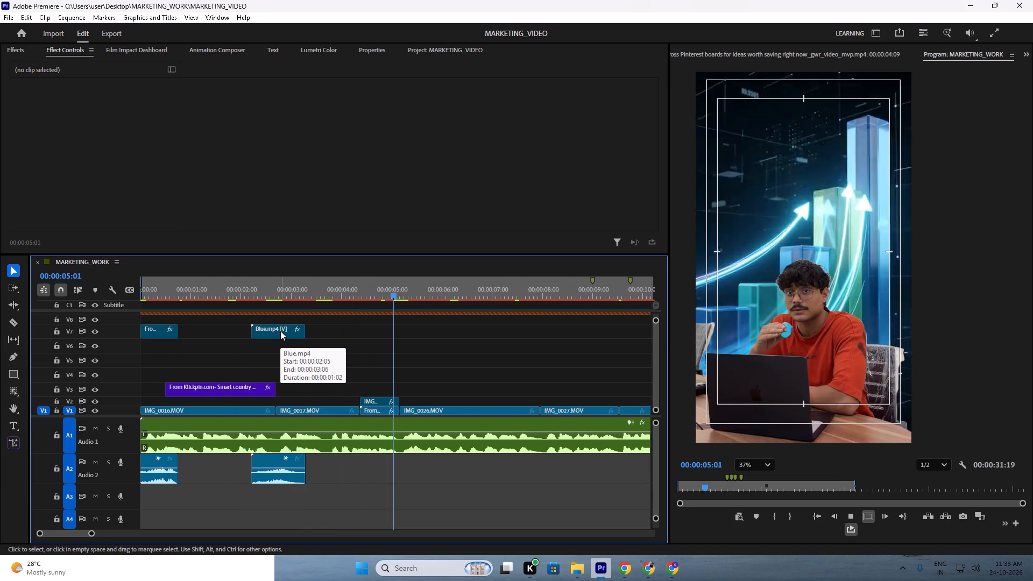
pyautogui.press('space')
# Examine the frames around the start of the growth-chart composite at 00:00:04:09 and the masked IMG_0017.MOV segment's object mask settings.
pyautogui.keyDown('alt'); pyautogui.scroll(11, 425, 409); pyautogui.keyUp('alt')
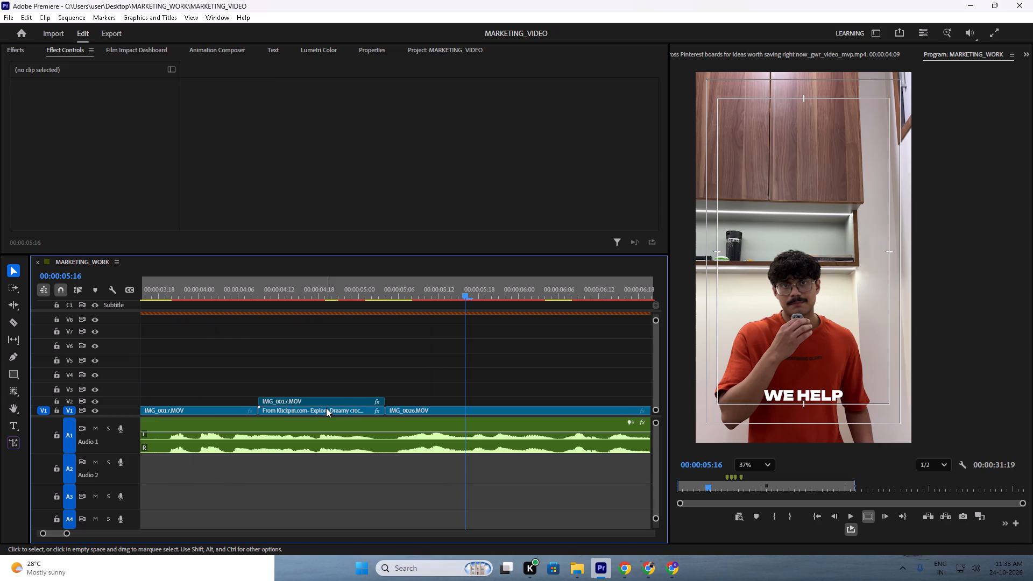
pyautogui.click(326, 408)
pyautogui.click(309, 408)
pyautogui.moveTo(323, 282); pyautogui.dragTo(269, 315)
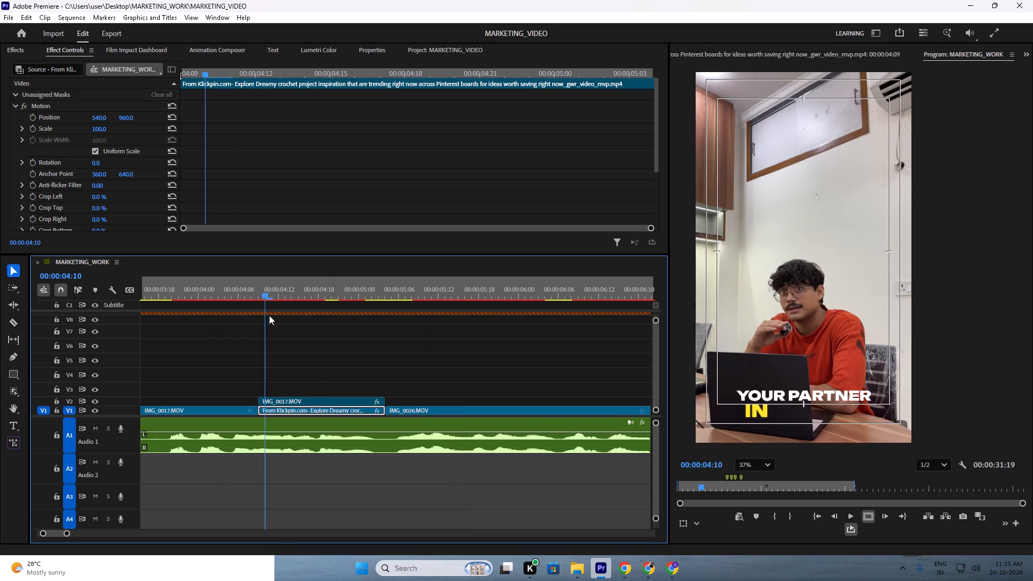
pyautogui.moveTo(269, 315); pyautogui.dragTo(272, 320)
pyautogui.click(275, 395)
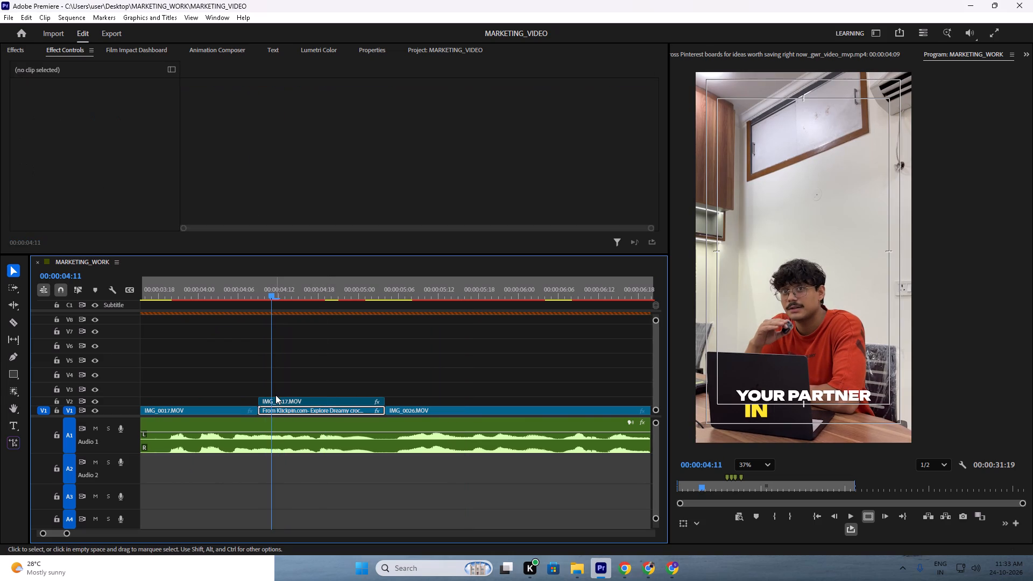
pyautogui.click(275, 400)
pyautogui.scroll(-8, 123, 196)
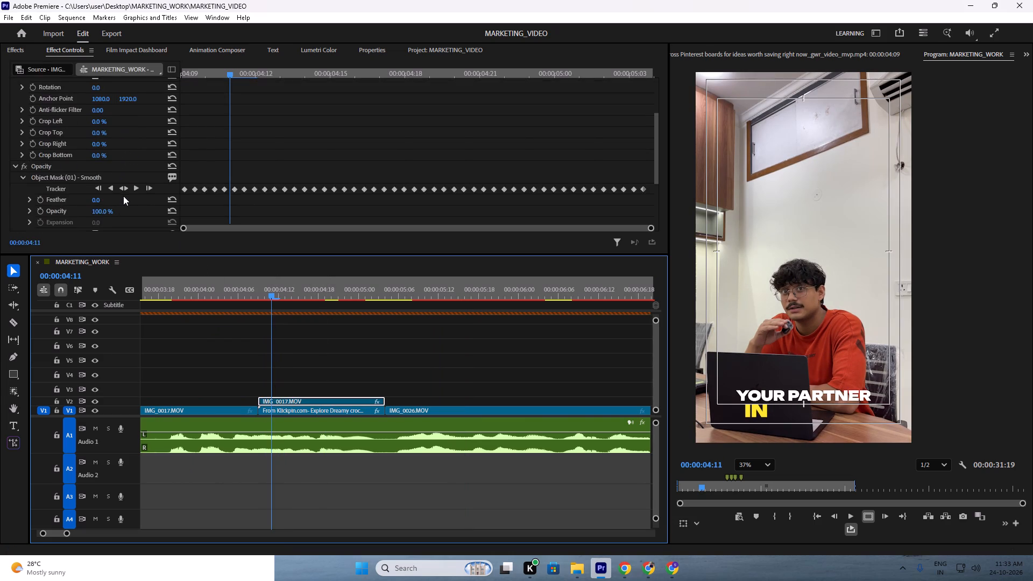
pyautogui.scroll(-3, 123, 196)
pyautogui.moveTo(272, 295); pyautogui.dragTo(260, 297)
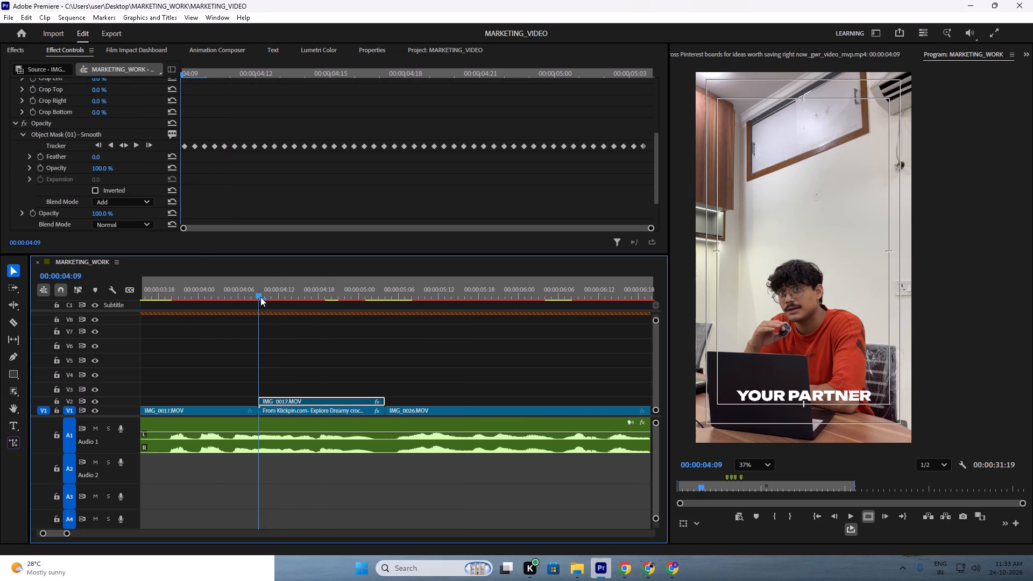
pyautogui.moveTo(260, 297); pyautogui.dragTo(309, 322)
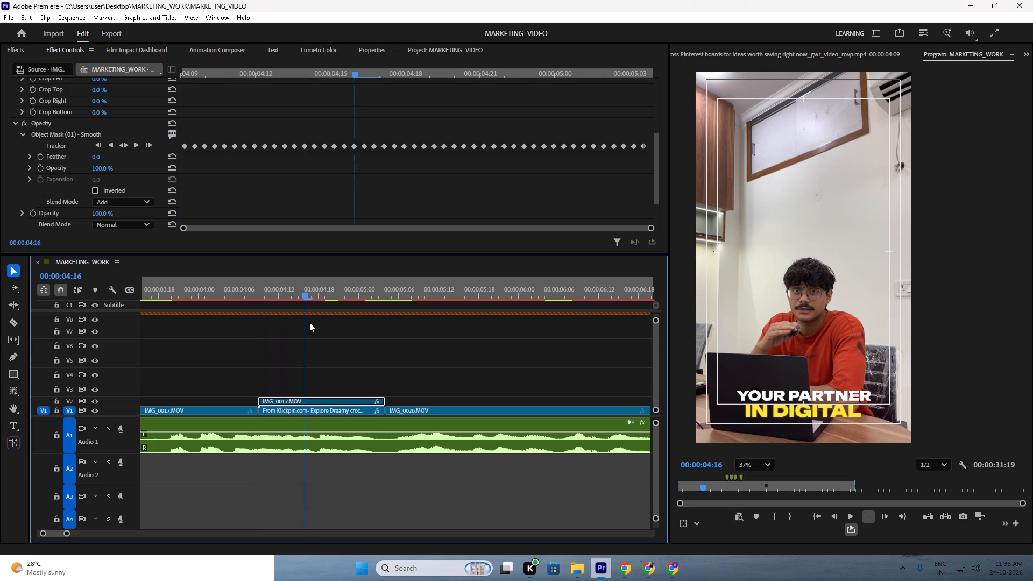
pyautogui.moveTo(309, 322); pyautogui.dragTo(326, 329)
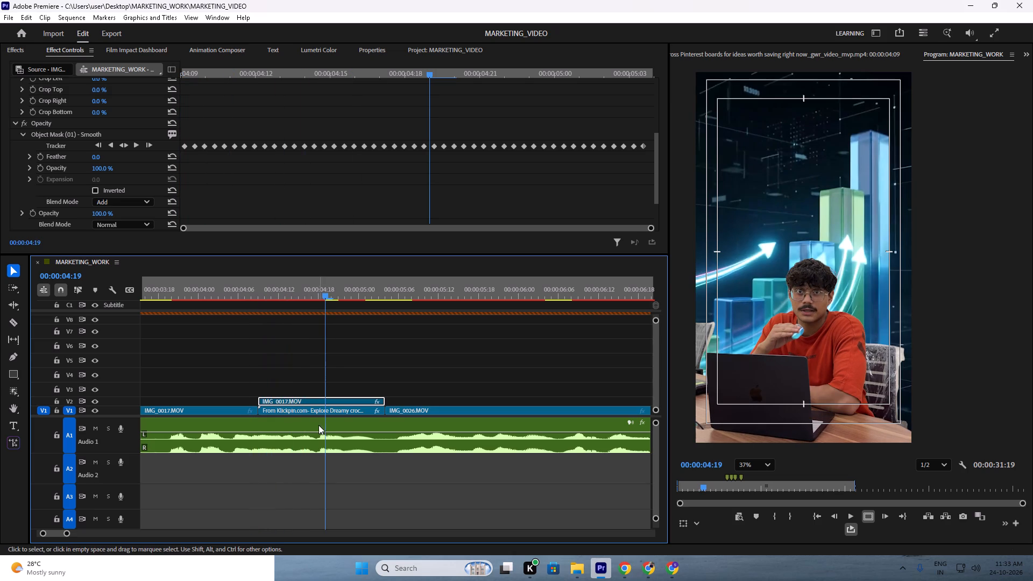
# Trim off the growth-chart clip's opening, move it back to 00:00:04:09 on V1, and extend its end to the IMG_0026.MOV clip.
pyautogui.click(313, 409)
pyautogui.moveTo(264, 414); pyautogui.dragTo(303, 419)
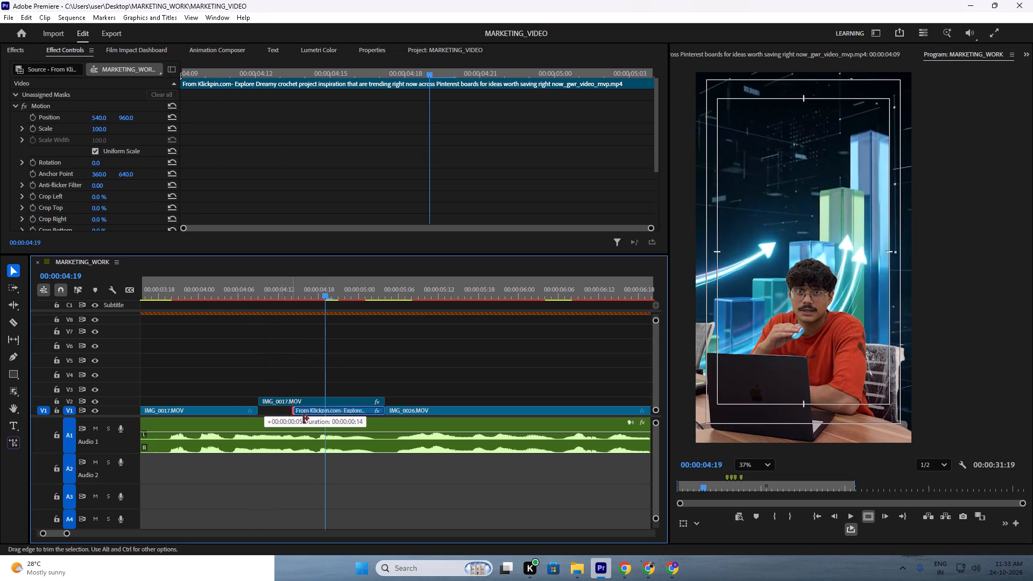
pyautogui.moveTo(303, 419); pyautogui.dragTo(335, 419)
pyautogui.moveTo(351, 407); pyautogui.dragTo(278, 407)
pyautogui.moveTo(314, 407); pyautogui.dragTo(397, 414)
# Check the composite's first frames with Object Mask (01) - Smooth highlighted, and compare the settings of the masked segment and growth-chart clip.
pyautogui.moveTo(319, 296); pyautogui.dragTo(320, 296)
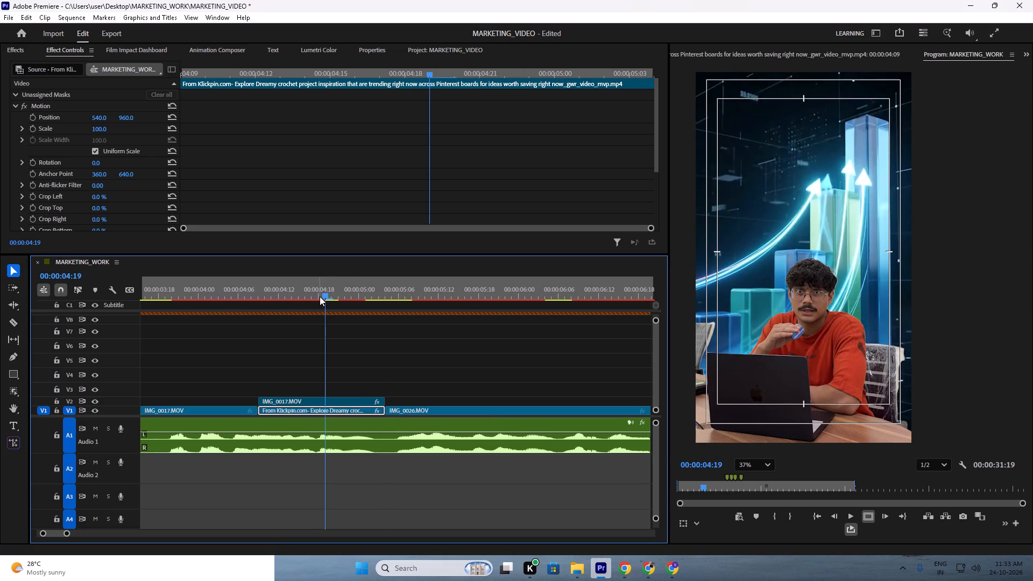
pyautogui.moveTo(320, 296); pyautogui.dragTo(269, 305)
pyautogui.click(272, 400)
pyautogui.scroll(-5, 147, 189)
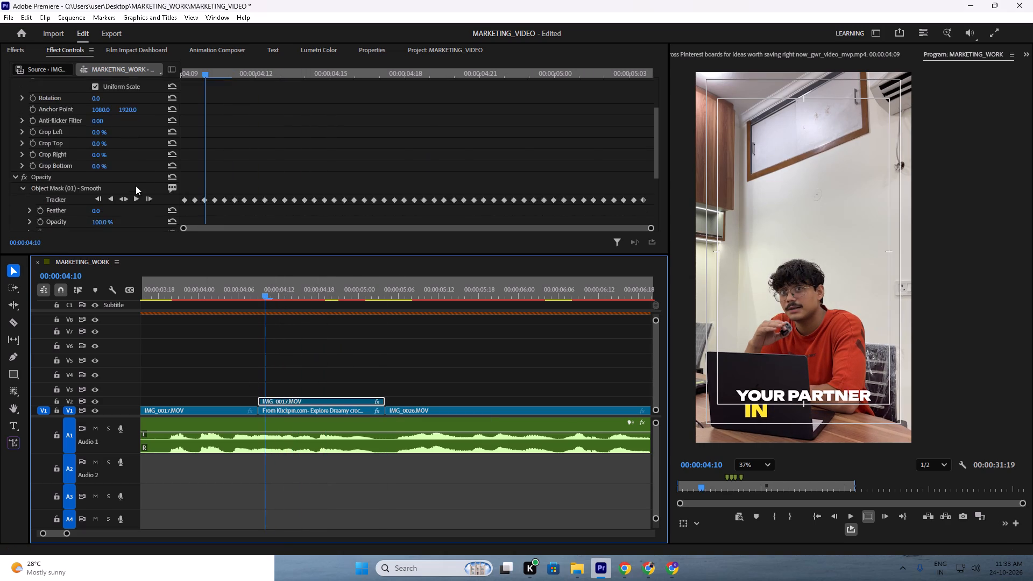
pyautogui.scroll(-5, 136, 186)
pyautogui.click(127, 154)
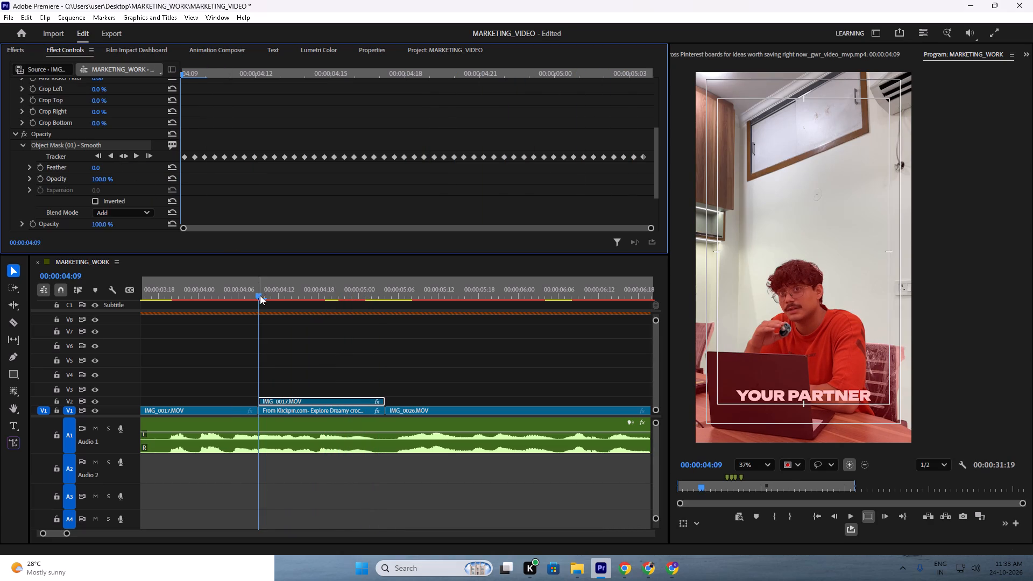
pyautogui.moveTo(254, 295); pyautogui.dragTo(235, 299)
pyautogui.press('space')
pyautogui.press('space')
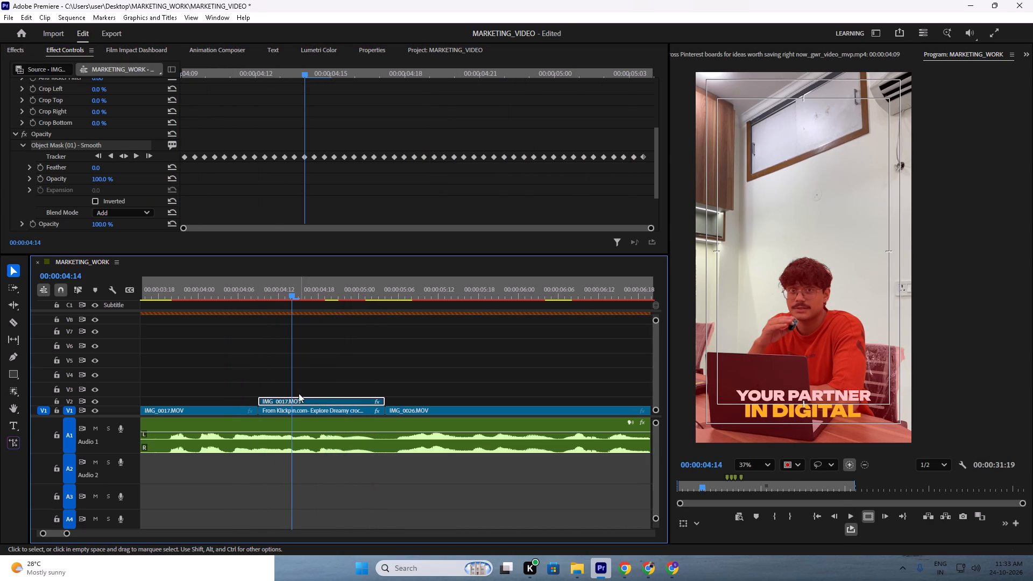
pyautogui.click(297, 402)
pyautogui.click(309, 375)
pyautogui.click(271, 411)
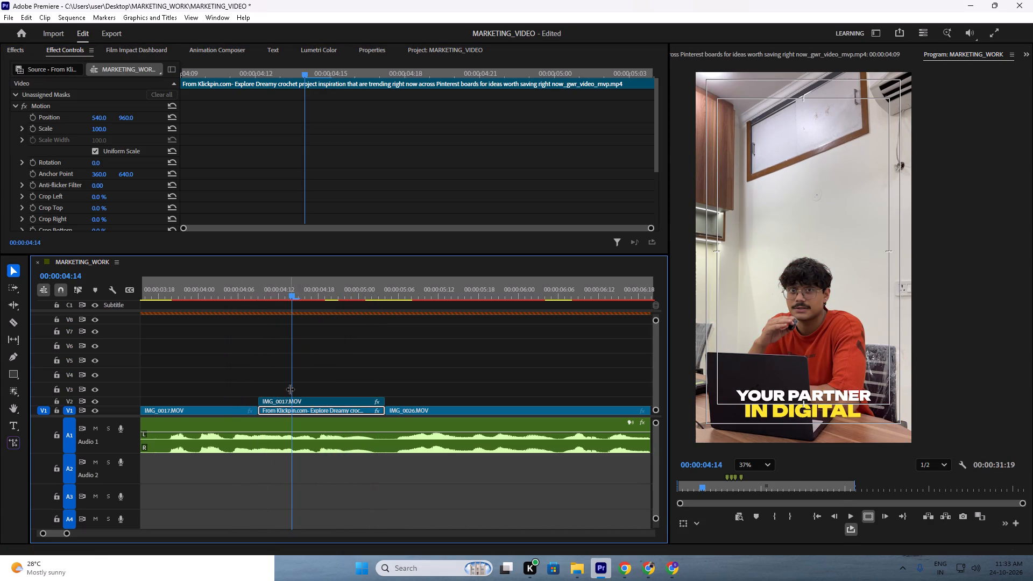
pyautogui.click(290, 402)
pyautogui.scroll(-11, 65, 143)
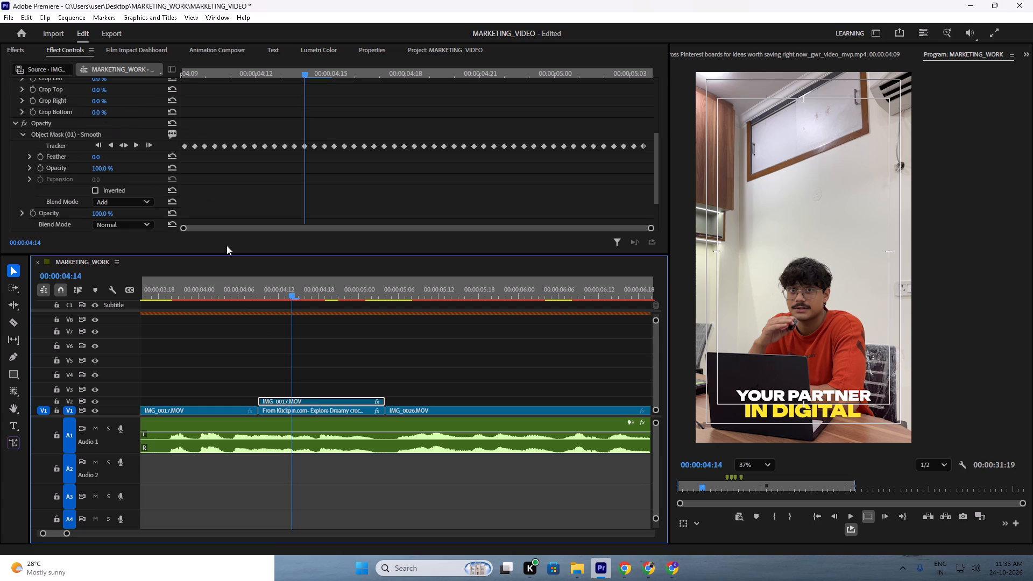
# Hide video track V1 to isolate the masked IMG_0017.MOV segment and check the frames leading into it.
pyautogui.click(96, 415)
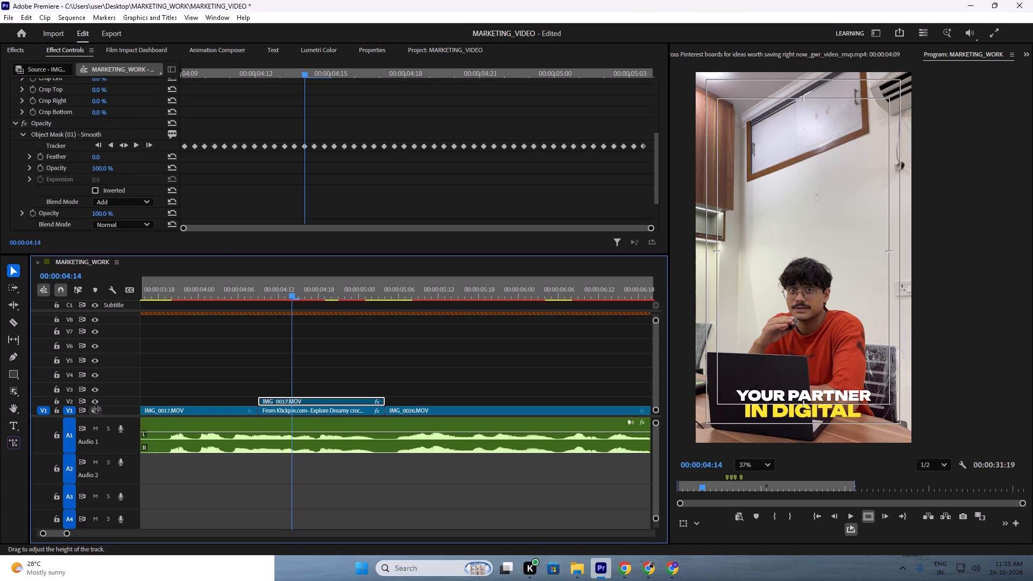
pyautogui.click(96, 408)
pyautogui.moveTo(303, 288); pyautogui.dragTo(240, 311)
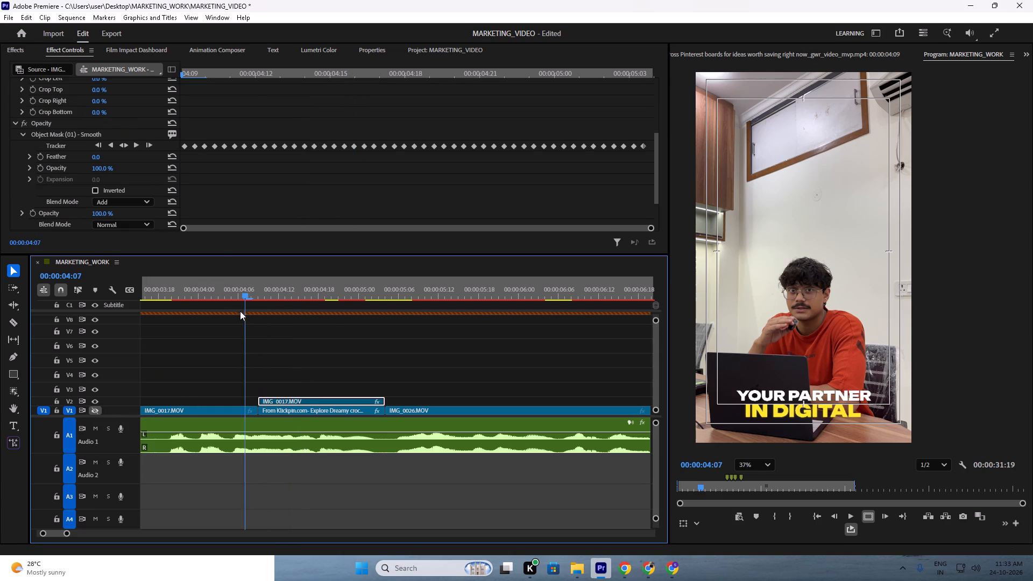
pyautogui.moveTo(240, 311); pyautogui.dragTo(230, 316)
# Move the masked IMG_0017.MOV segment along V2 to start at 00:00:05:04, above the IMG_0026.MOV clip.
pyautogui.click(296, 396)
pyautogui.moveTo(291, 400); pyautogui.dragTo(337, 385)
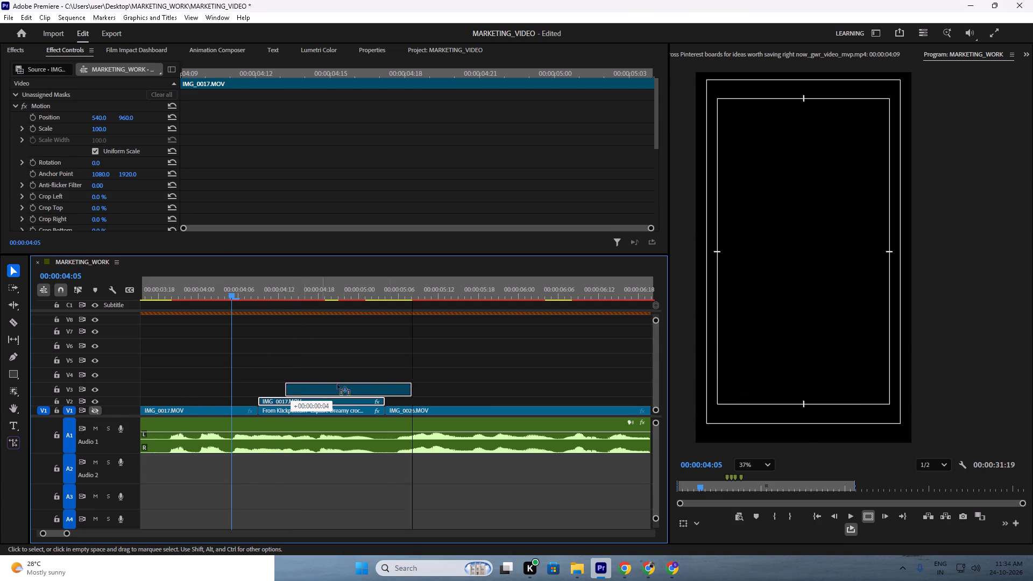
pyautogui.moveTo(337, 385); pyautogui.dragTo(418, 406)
# Scrub through the relocated masked segment to examine its cut-out frame by frame around 00:00:05:07 to 00:00:05:09.
pyautogui.moveTo(384, 297); pyautogui.dragTo(415, 306)
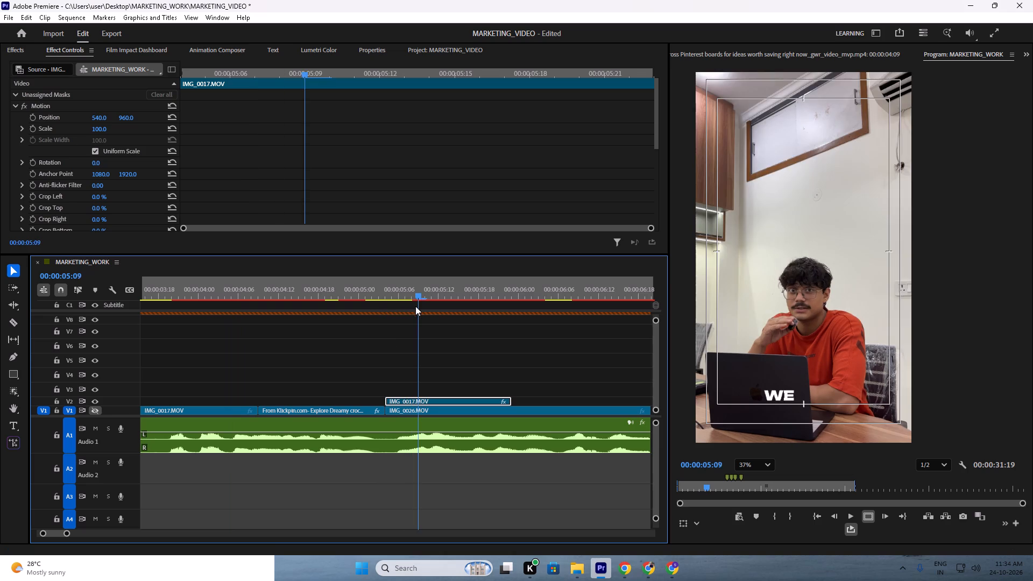
pyautogui.moveTo(415, 306); pyautogui.dragTo(405, 316)
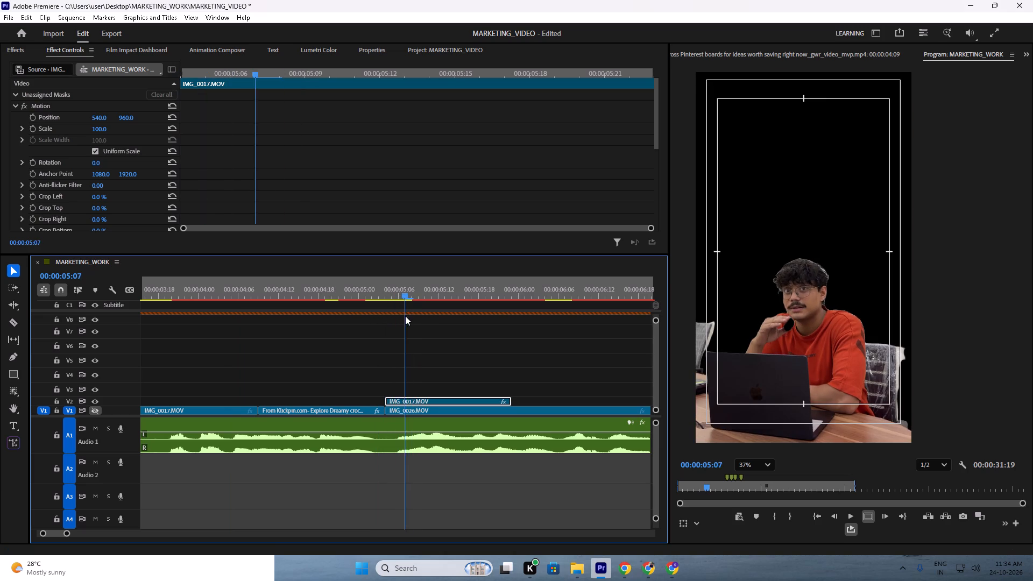
pyautogui.moveTo(405, 316); pyautogui.dragTo(466, 330)
pyautogui.moveTo(469, 294); pyautogui.dragTo(400, 323)
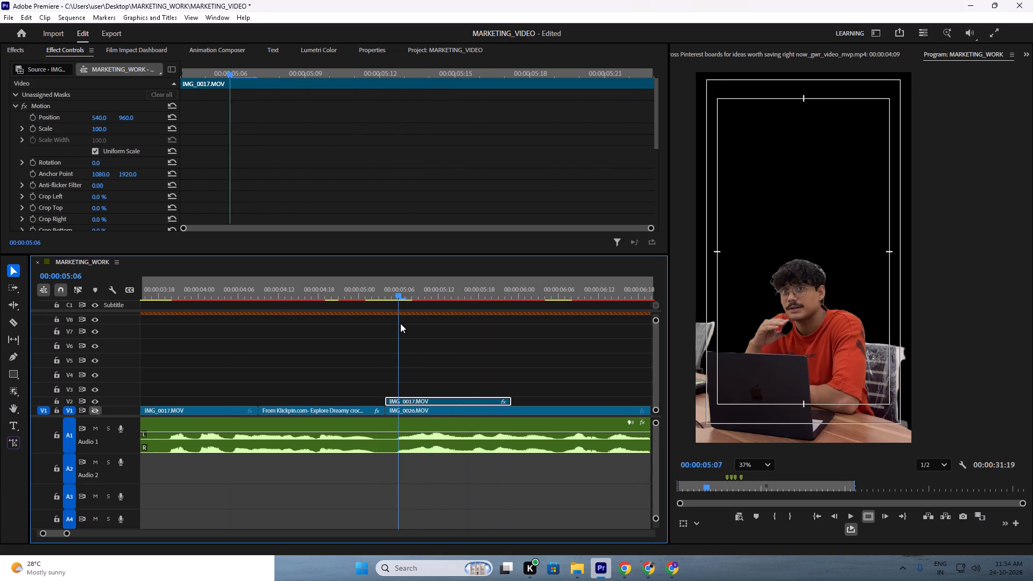
pyautogui.moveTo(400, 323); pyautogui.dragTo(419, 331)
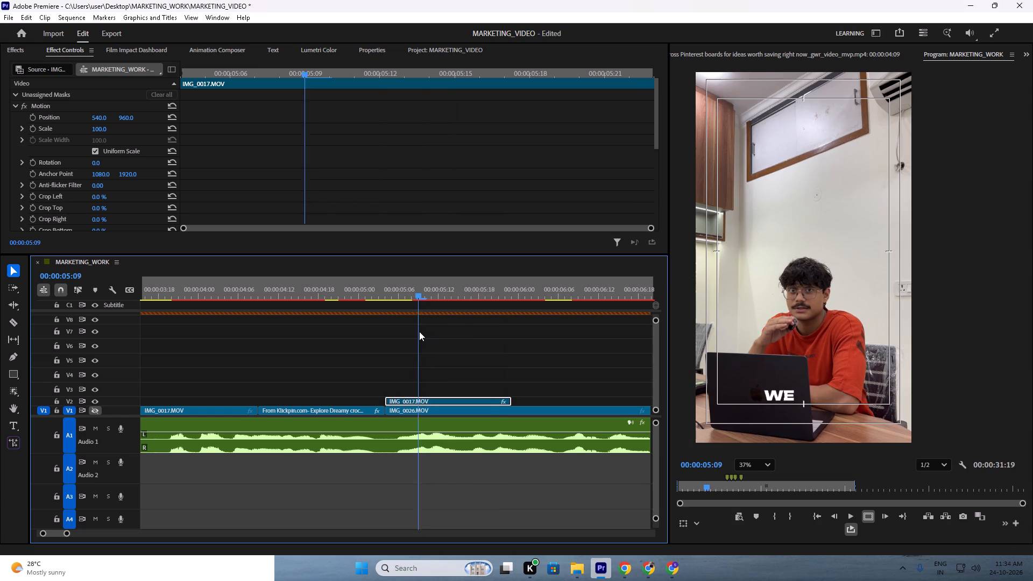
pyautogui.moveTo(419, 331); pyautogui.dragTo(427, 329)
# Split the masked IMG_0017.MOV segment on V2 at 00:00:05:07.
pyautogui.moveTo(427, 329); pyautogui.dragTo(408, 331)
pyautogui.click(396, 398)
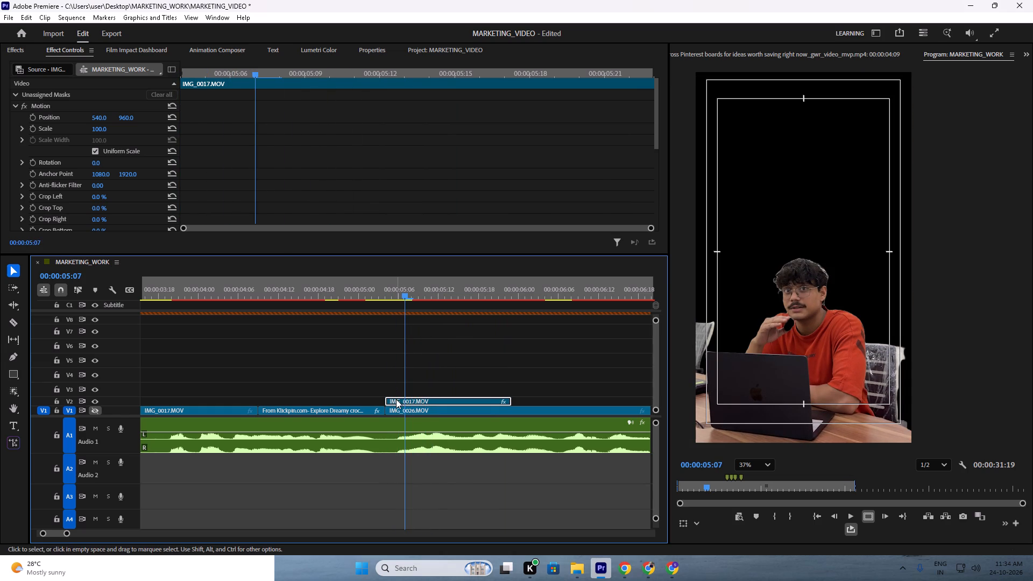
pyautogui.press('a')
pyautogui.press('a')
pyautogui.press('a')
pyautogui.press('a')
pyautogui.press('a')
pyautogui.press('a')
pyautogui.press('a')
pyautogui.press('a')
pyautogui.press('a')
pyautogui.press('a')
pyautogui.press('a')
pyautogui.press('a')
pyautogui.press('a')
pyautogui.press('a')
pyautogui.press('a')
pyautogui.press('a')
pyautogui.press('a')
pyautogui.press('a')
pyautogui.press('a')
pyautogui.press('a')
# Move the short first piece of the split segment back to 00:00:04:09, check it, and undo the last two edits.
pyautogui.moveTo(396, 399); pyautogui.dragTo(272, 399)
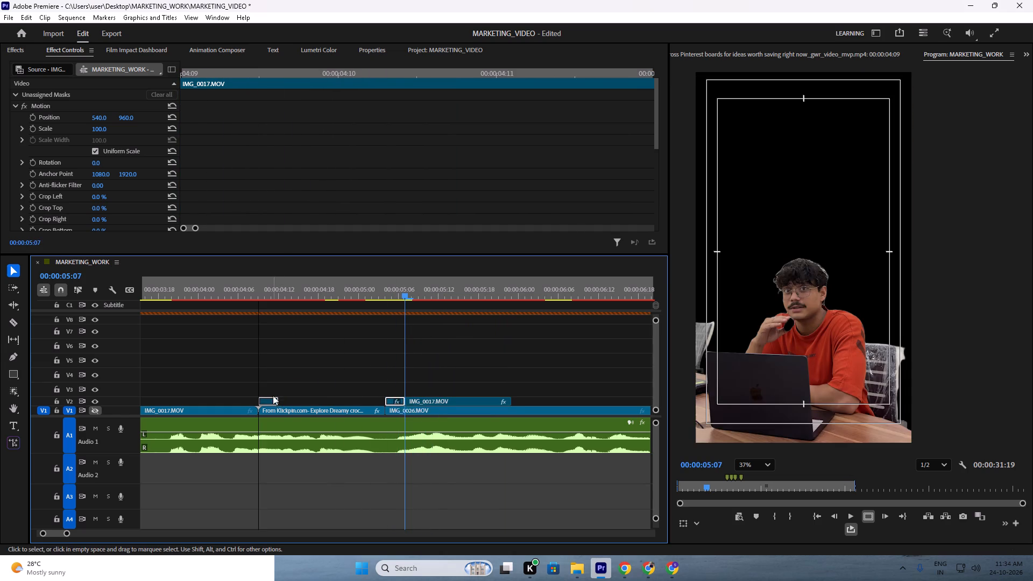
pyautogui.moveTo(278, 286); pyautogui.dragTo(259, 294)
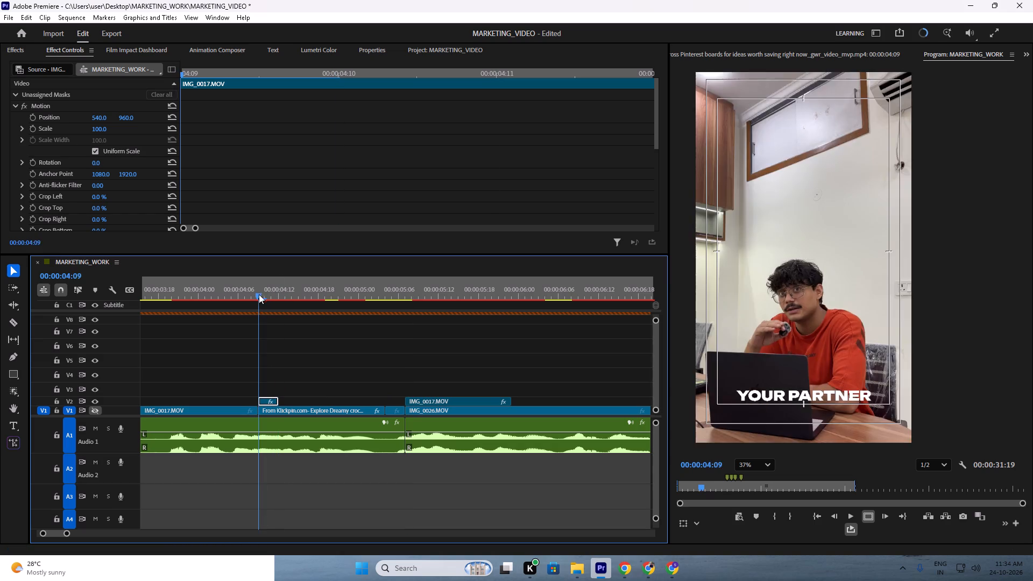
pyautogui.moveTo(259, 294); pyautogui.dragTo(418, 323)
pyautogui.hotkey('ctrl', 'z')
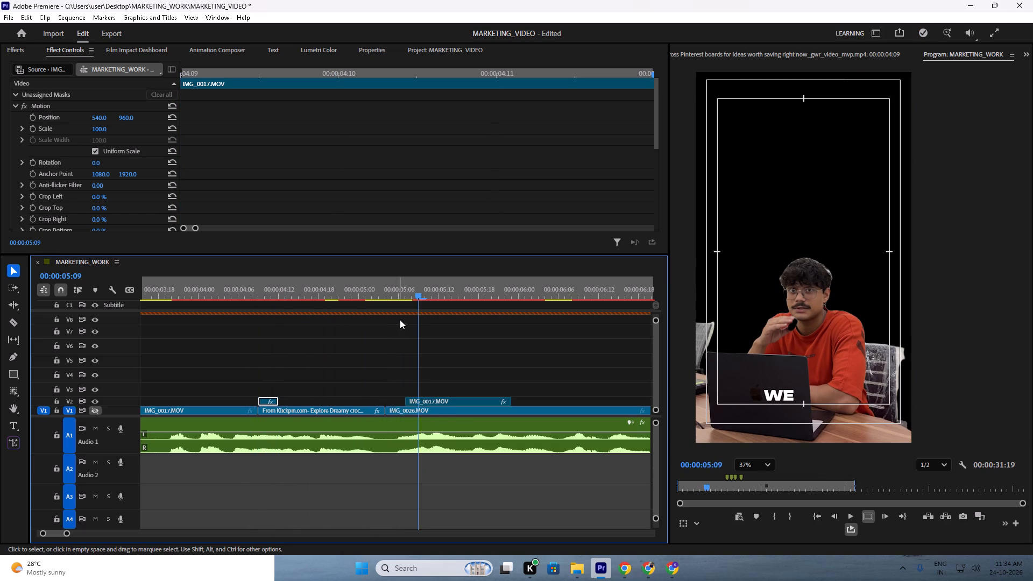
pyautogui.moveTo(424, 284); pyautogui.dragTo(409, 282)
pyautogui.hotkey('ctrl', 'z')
# Move both pieces of the split IMG_0017.MOV segment together along V2 to start at 00:00:04:09, above the growth-chart clip.
pyautogui.moveTo(404, 288); pyautogui.dragTo(438, 289)
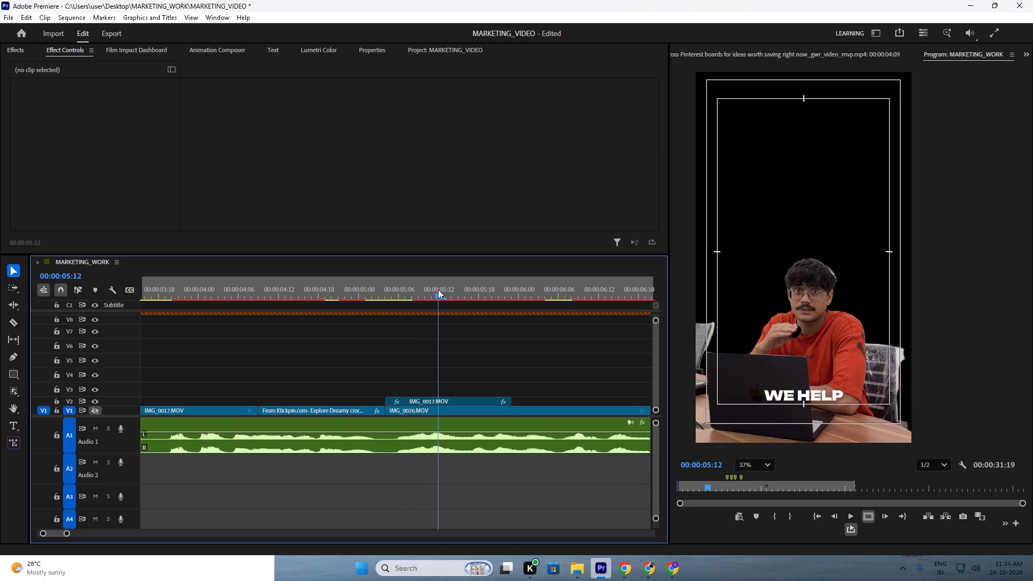
pyautogui.moveTo(438, 289); pyautogui.dragTo(411, 303)
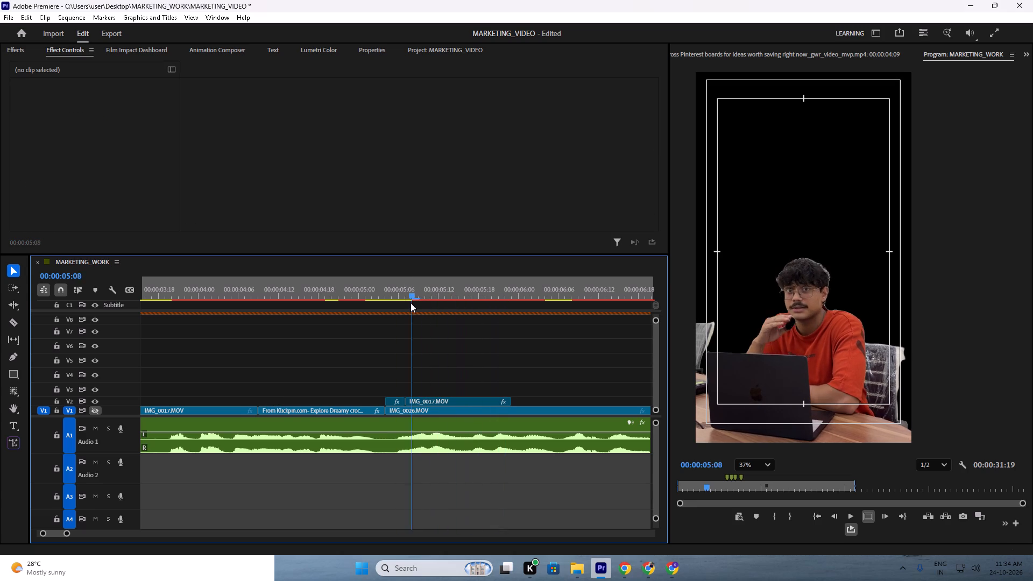
pyautogui.moveTo(411, 303); pyautogui.dragTo(384, 306)
pyautogui.moveTo(427, 389); pyautogui.dragTo(388, 398)
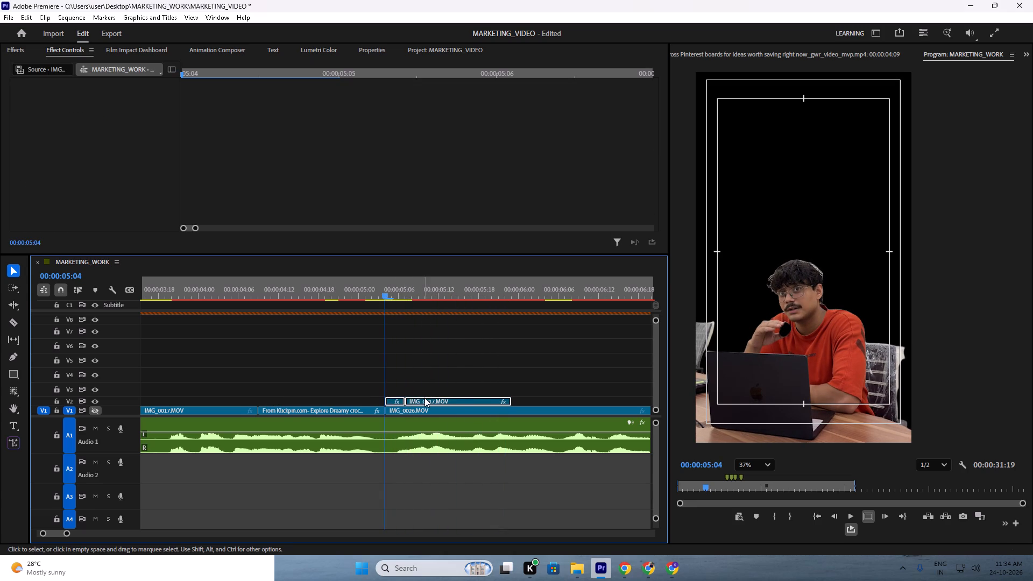
pyautogui.moveTo(424, 398); pyautogui.dragTo(295, 402)
# Check the frames around the composite's start at 00:00:04:09 and the opacity settings of the preceding IMG_0017.MOV clip on V1.
pyautogui.moveTo(272, 297); pyautogui.dragTo(270, 297)
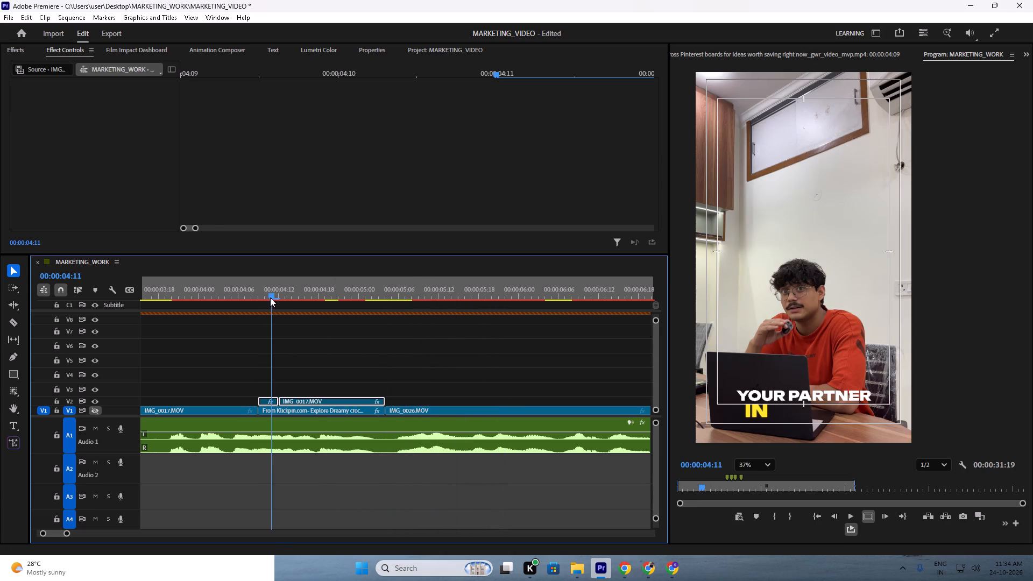
pyautogui.moveTo(270, 297); pyautogui.dragTo(261, 307)
pyautogui.click(222, 413)
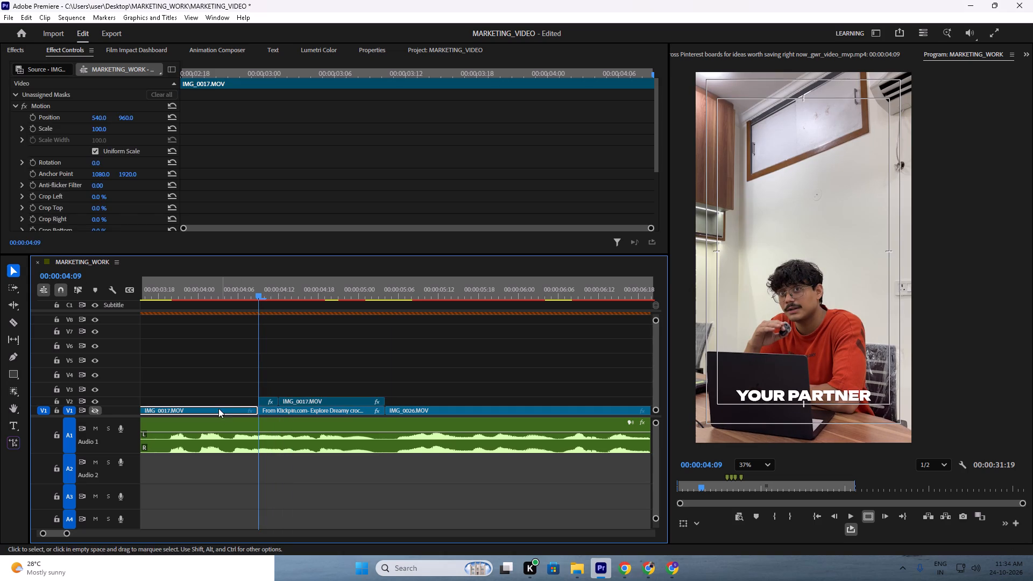
pyautogui.scroll(-10, 106, 176)
pyautogui.moveTo(247, 293); pyautogui.dragTo(223, 297)
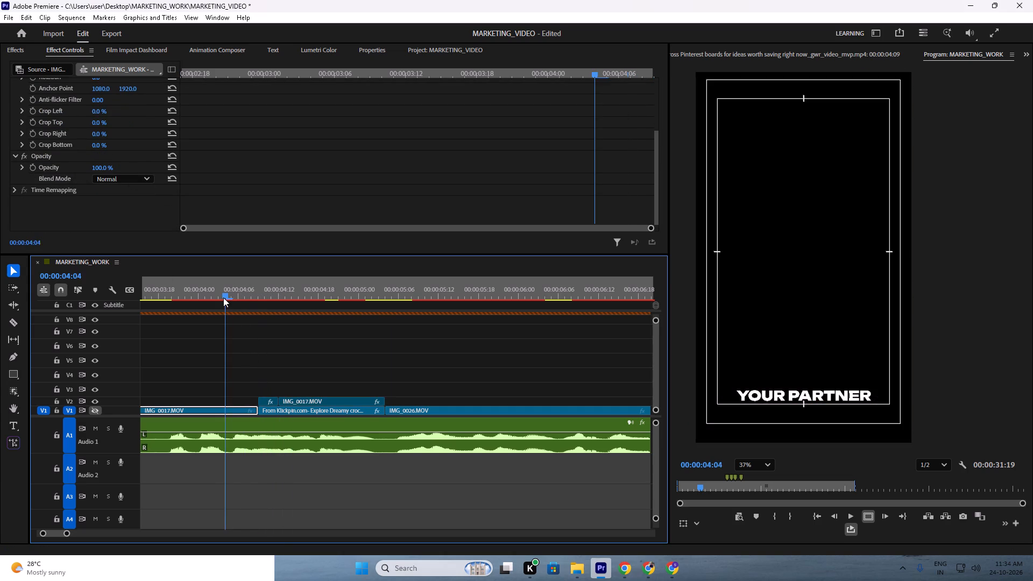
pyautogui.moveTo(223, 297); pyautogui.dragTo(250, 299)
pyautogui.keyDown('alt'); pyautogui.scroll(-6, 281, 343); pyautogui.keyUp('alt')
pyautogui.scroll(3, 281, 350)
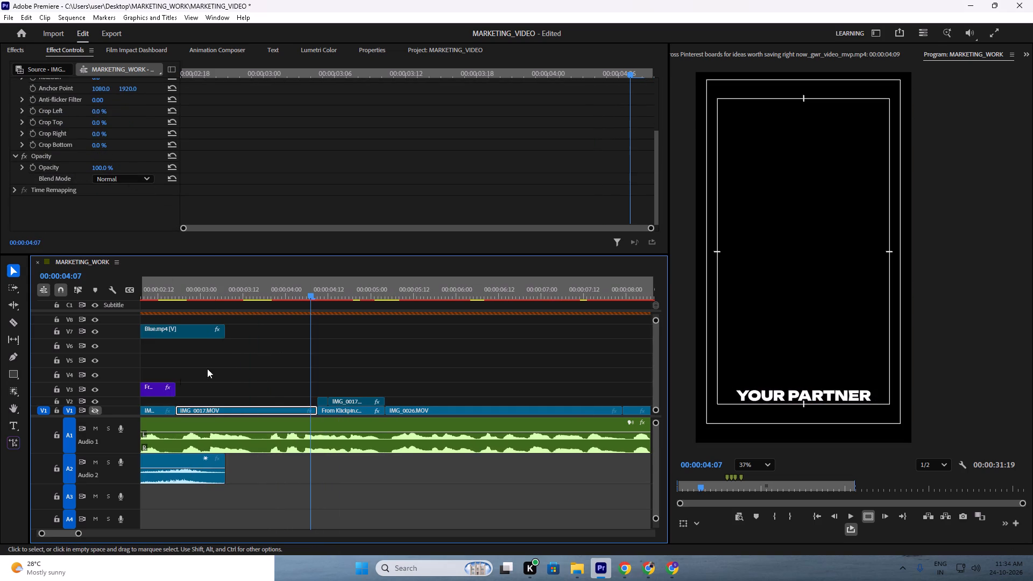
# Show video track V1 again and check the frames at the start of the growth-chart composite.
pyautogui.click(96, 408)
pyautogui.moveTo(309, 285); pyautogui.dragTo(320, 285)
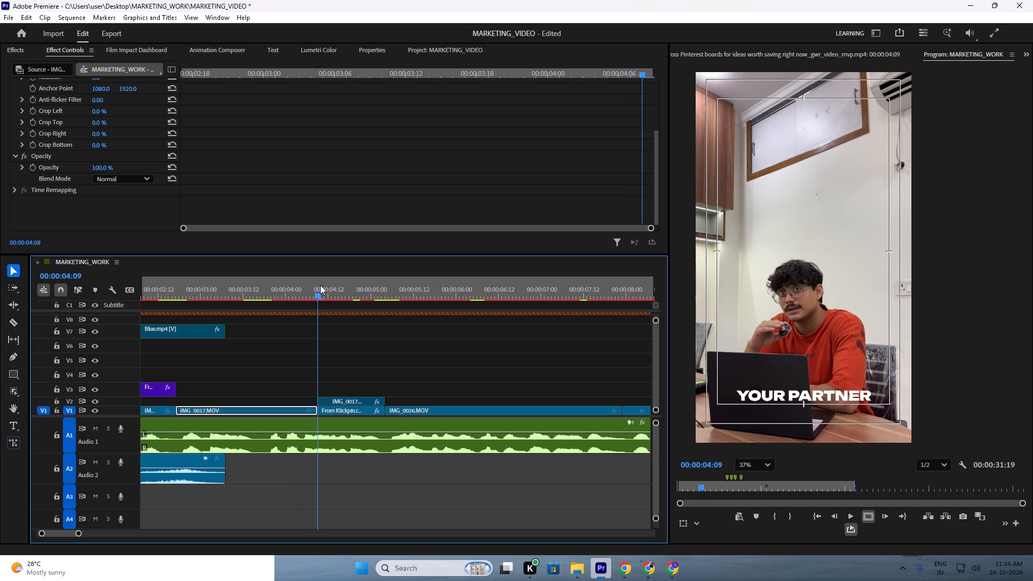
pyautogui.moveTo(320, 285); pyautogui.dragTo(323, 290)
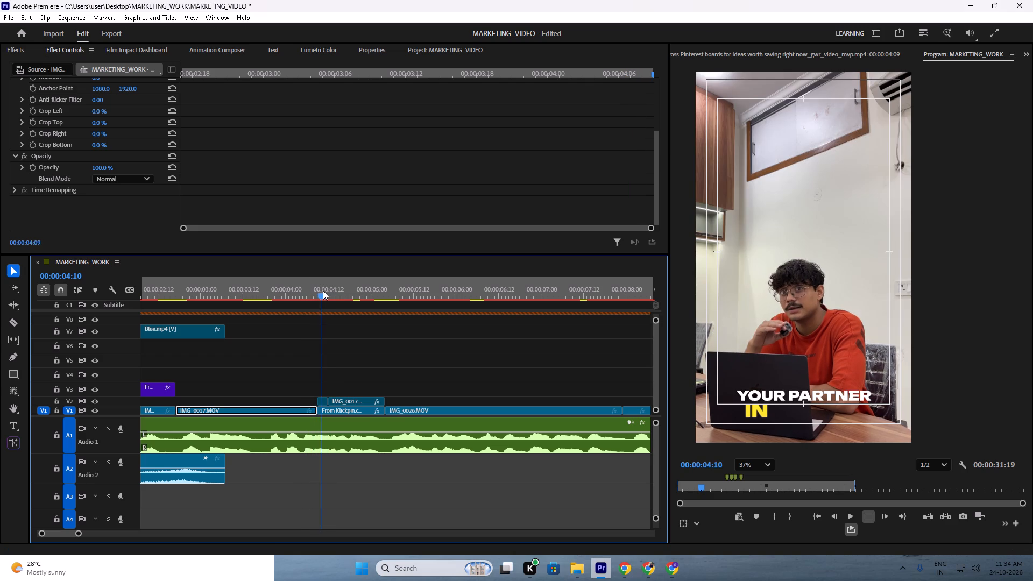
# Play back the growth-chart composite and step through its first frames up to 00:00:04:12 to check the short V2 piece.
pyautogui.moveTo(323, 290); pyautogui.dragTo(329, 290)
pyautogui.press('space')
pyautogui.press('space')
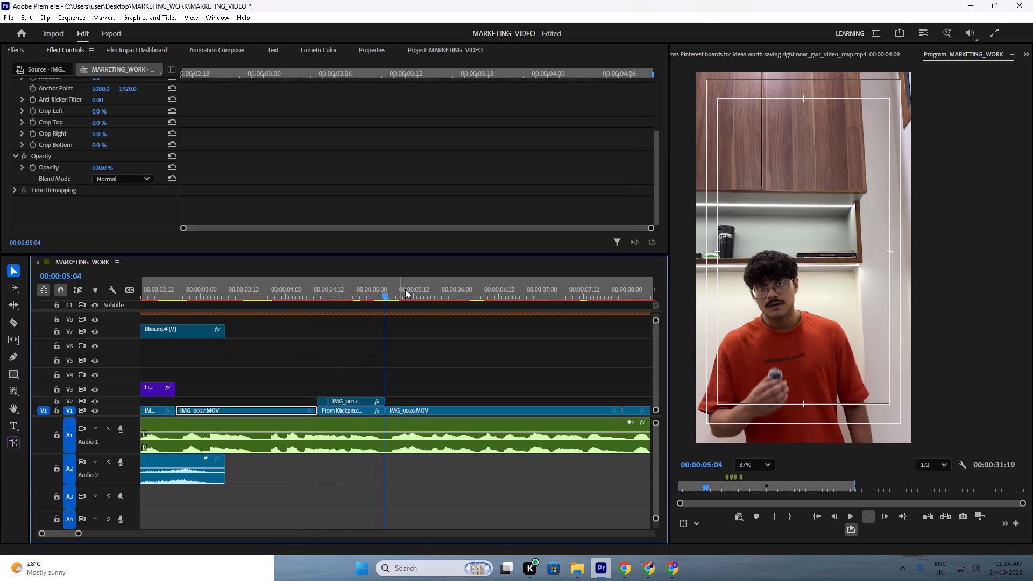
pyautogui.moveTo(398, 286); pyautogui.dragTo(309, 288)
pyautogui.press('space')
pyautogui.press('space')
pyautogui.moveTo(395, 292); pyautogui.dragTo(279, 300)
pyautogui.press('space')
pyautogui.click(315, 349)
pyautogui.keyDown('alt'); pyautogui.scroll(11, 340, 357); pyautogui.keyUp('alt')
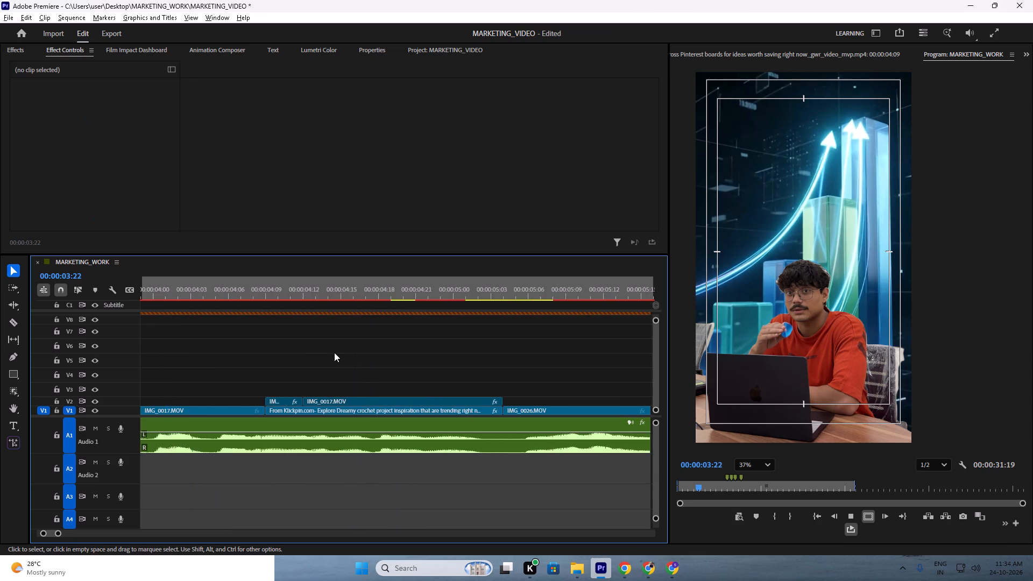
pyautogui.press('space')
pyautogui.moveTo(280, 290); pyautogui.dragTo(264, 291)
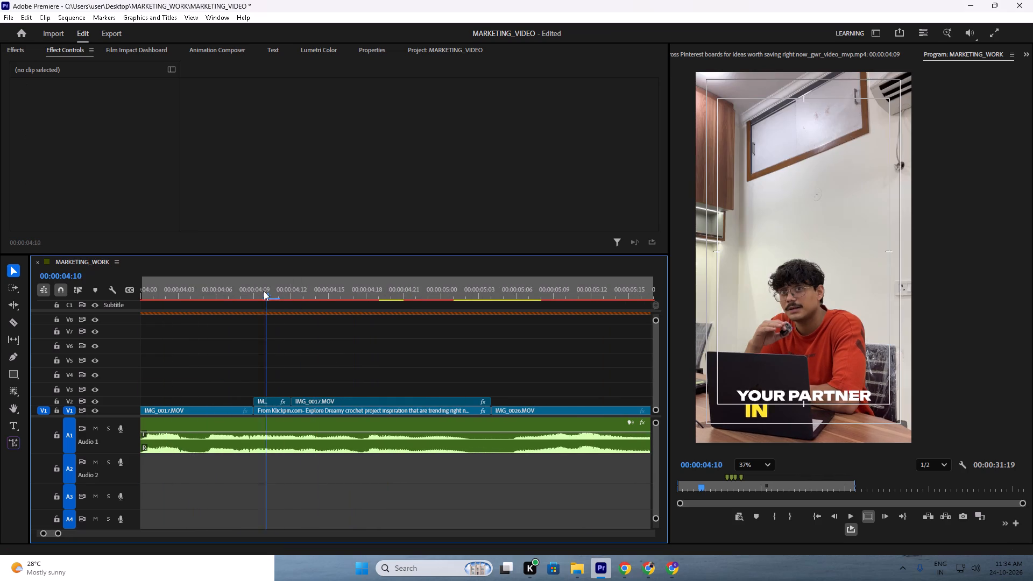
pyautogui.moveTo(264, 291); pyautogui.dragTo(256, 291)
pyautogui.press('space')
pyautogui.moveTo(261, 293); pyautogui.dragTo(274, 297)
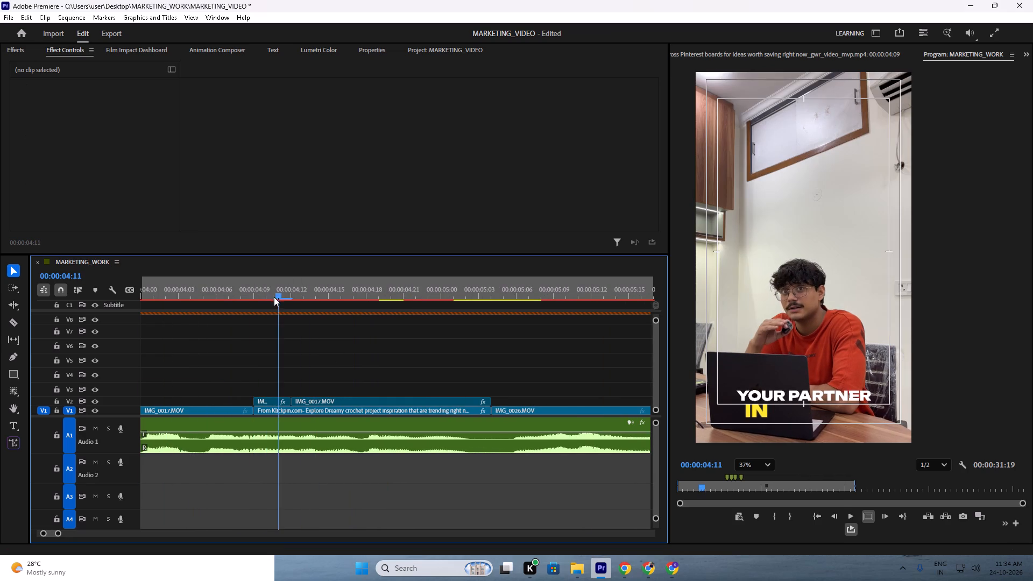
pyautogui.moveTo(274, 297); pyautogui.dragTo(286, 300)
# Remove the short first IMG_0017.MOV piece from V2 and extend the remaining piece's start back to 00:00:04:09.
pyautogui.click(273, 405)
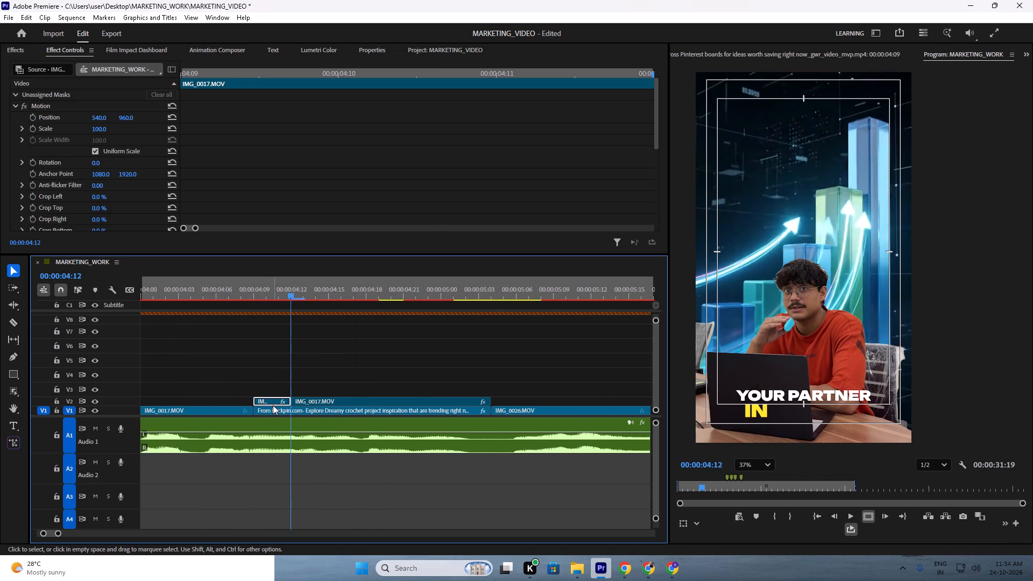
pyautogui.rightClick(273, 405)
pyautogui.click(309, 76)
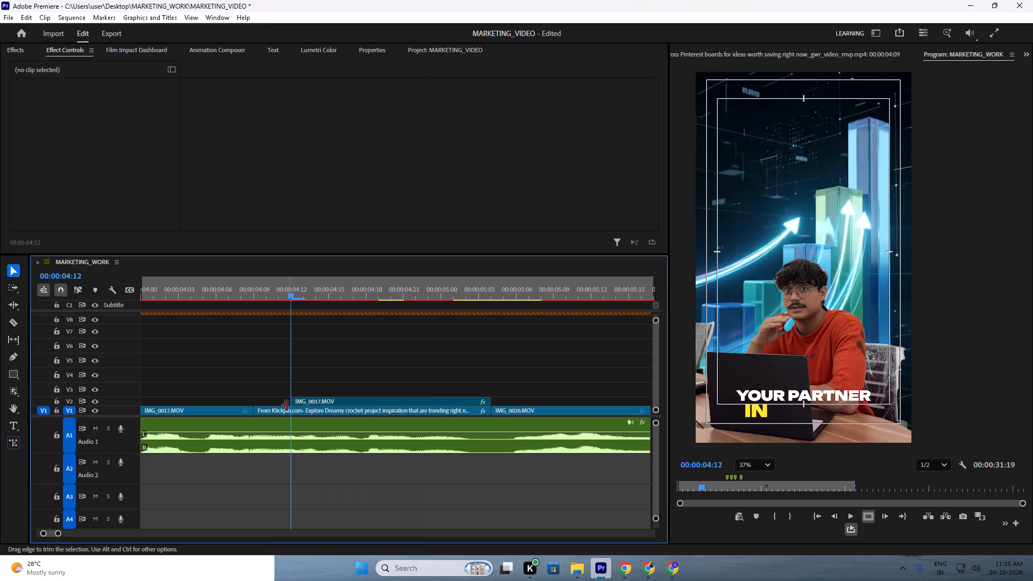
pyautogui.moveTo(288, 405); pyautogui.dragTo(252, 401)
# Play back the re-trimmed growth-chart composite from just before its start to the cut into IMG_0026.MOV.
pyautogui.moveTo(266, 287); pyautogui.dragTo(227, 290)
pyautogui.press('space')
pyautogui.press('space')
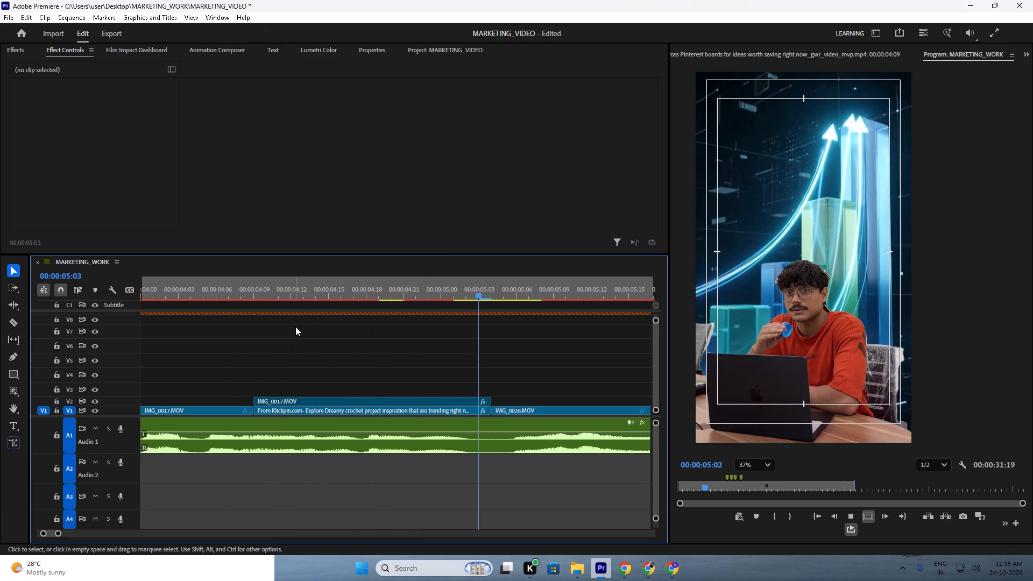
pyautogui.keyDown('alt'); pyautogui.scroll(-7, 370, 356); pyautogui.keyUp('alt')
pyautogui.scroll(7, 377, 358)
pyautogui.keyDown('alt'); pyautogui.scroll(-7, 375, 357); pyautogui.keyUp('alt')
pyautogui.scroll(7, 374, 357)
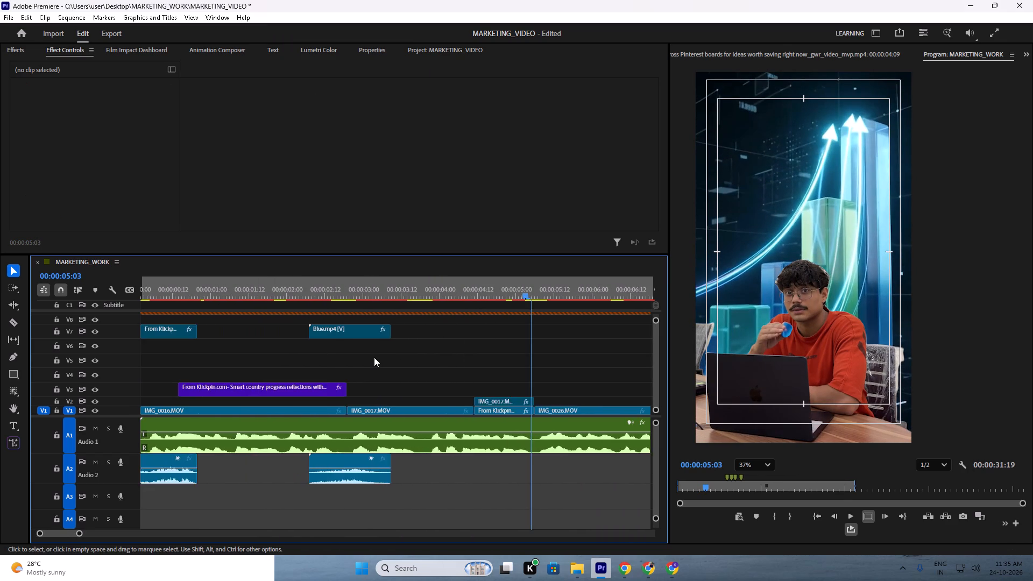
pyautogui.scroll(-7, 363, 364)
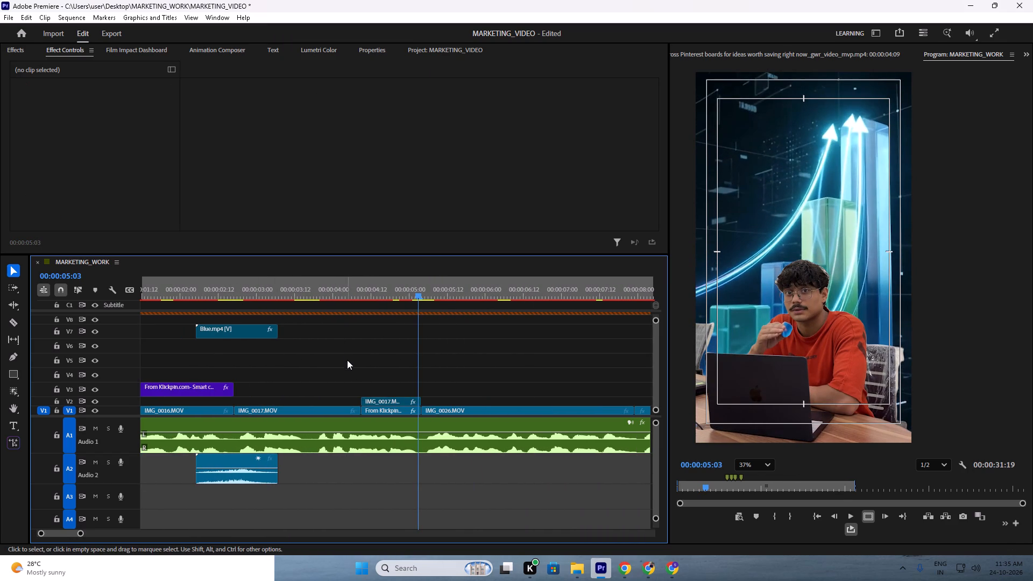
pyautogui.moveTo(386, 292); pyautogui.dragTo(342, 296)
pyautogui.press('space')
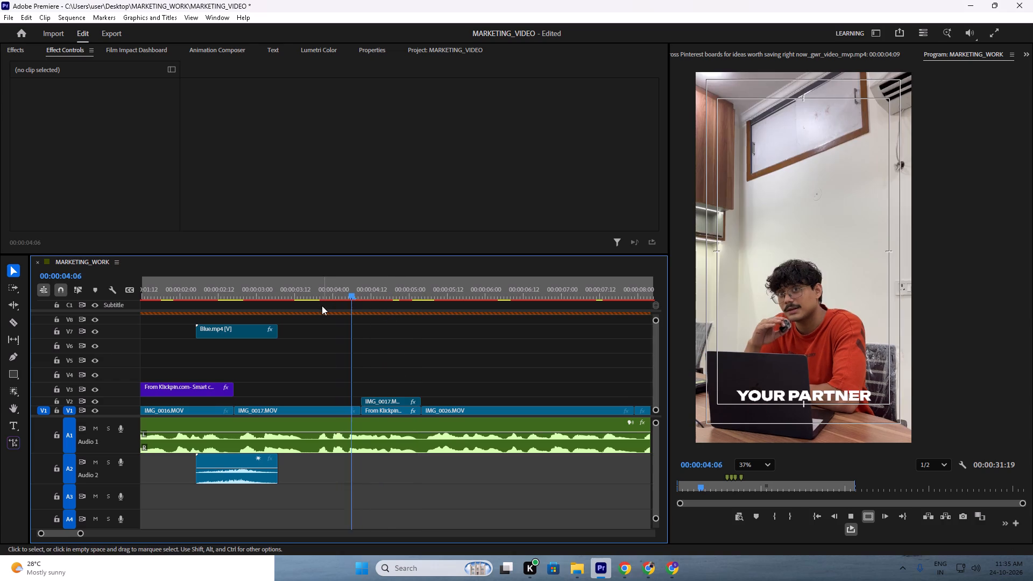
pyautogui.press('space')
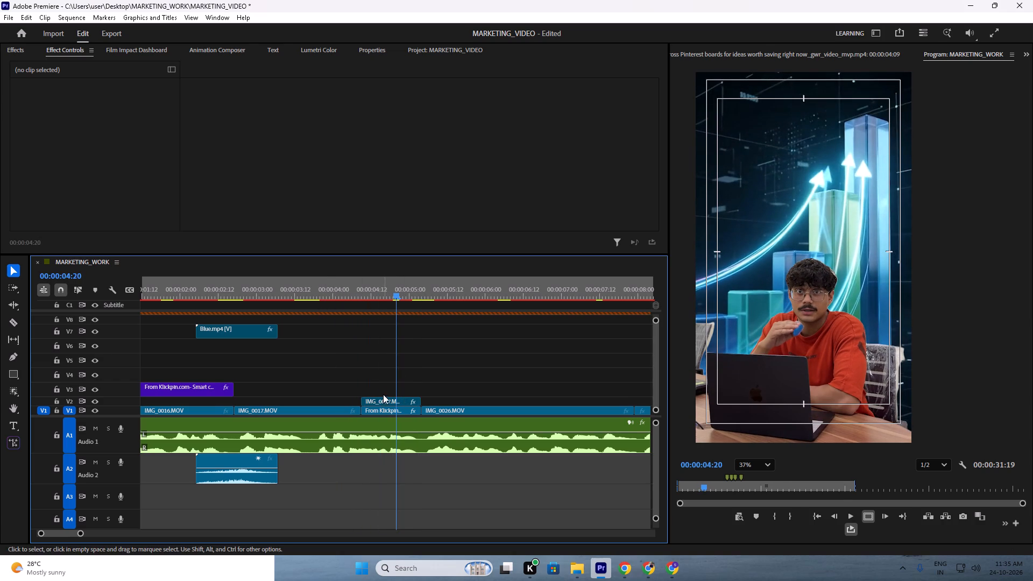
pyautogui.press('space')
pyautogui.press('space')
pyautogui.moveTo(417, 291); pyautogui.dragTo(411, 291)
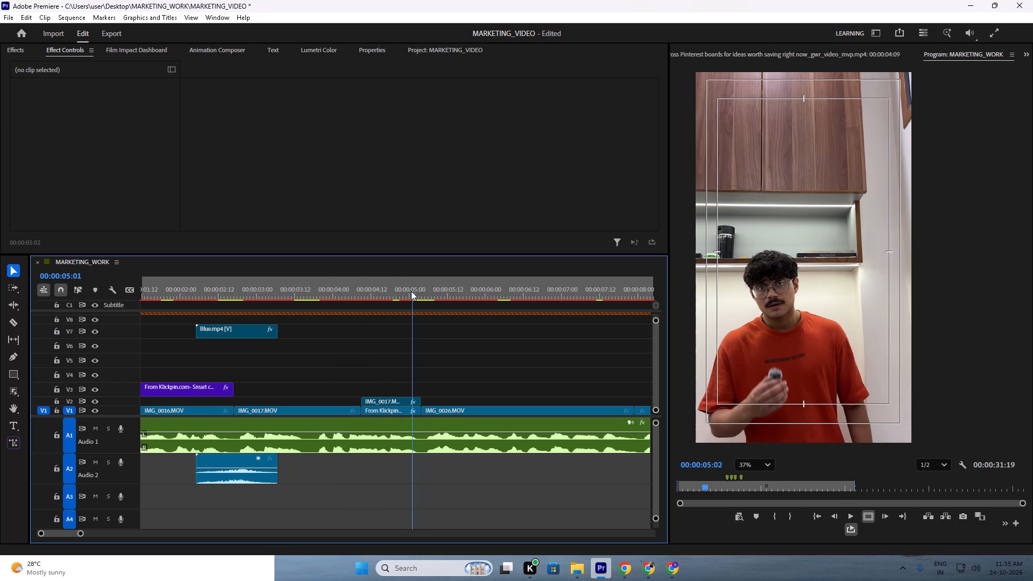
# Replay the stretch from the plain IMG_0017.MOV shot through the composite into IMG_0026.MOV to judge both cuts.
pyautogui.moveTo(411, 291); pyautogui.dragTo(331, 317)
pyautogui.press('space')
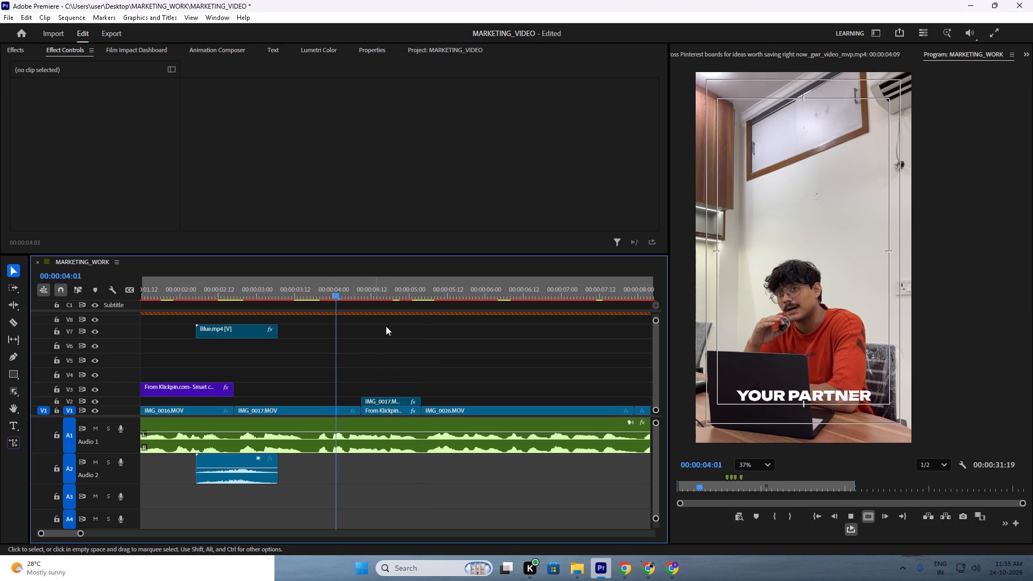
pyautogui.click(393, 327)
pyautogui.scroll(-6, 391, 342)
pyautogui.keyDown('alt'); pyautogui.scroll(7, 390, 349); pyautogui.keyUp('alt')
pyautogui.press('space')
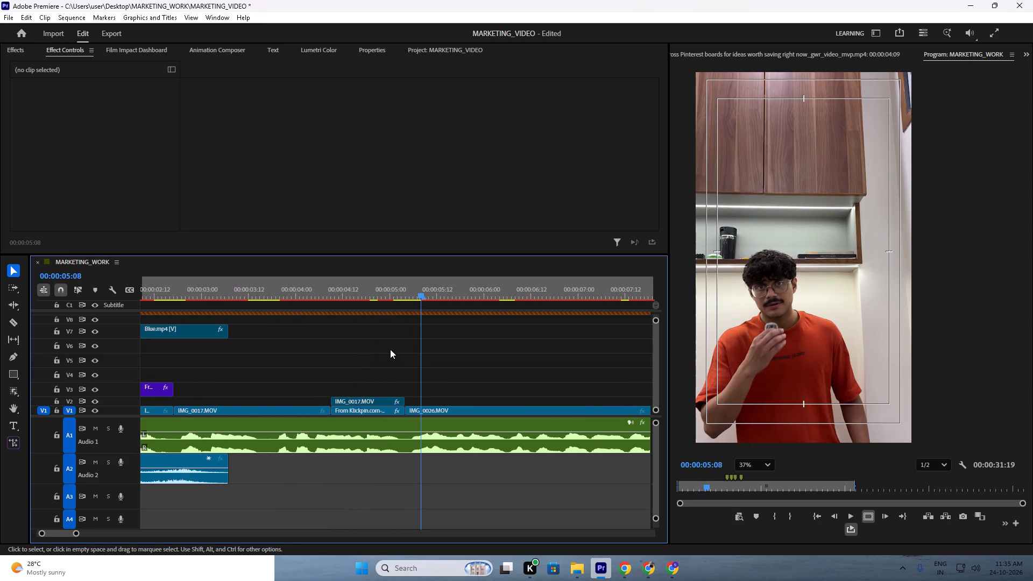
pyautogui.scroll(-8, 390, 349)
pyautogui.scroll(7, 386, 348)
pyautogui.moveTo(373, 287); pyautogui.dragTo(297, 322)
pyautogui.press('space')
pyautogui.click(344, 344)
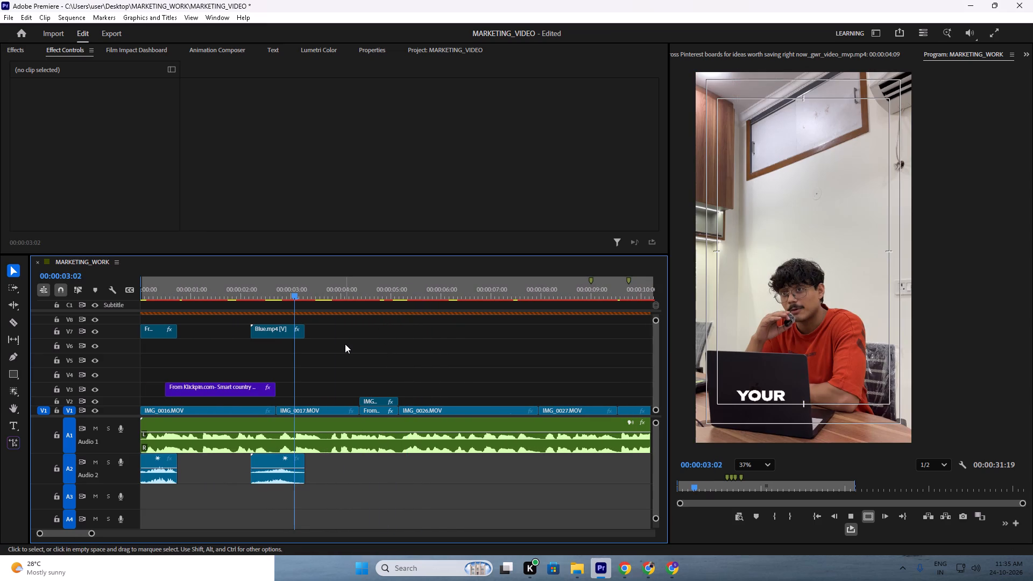
pyautogui.press('space')
pyautogui.press('space')
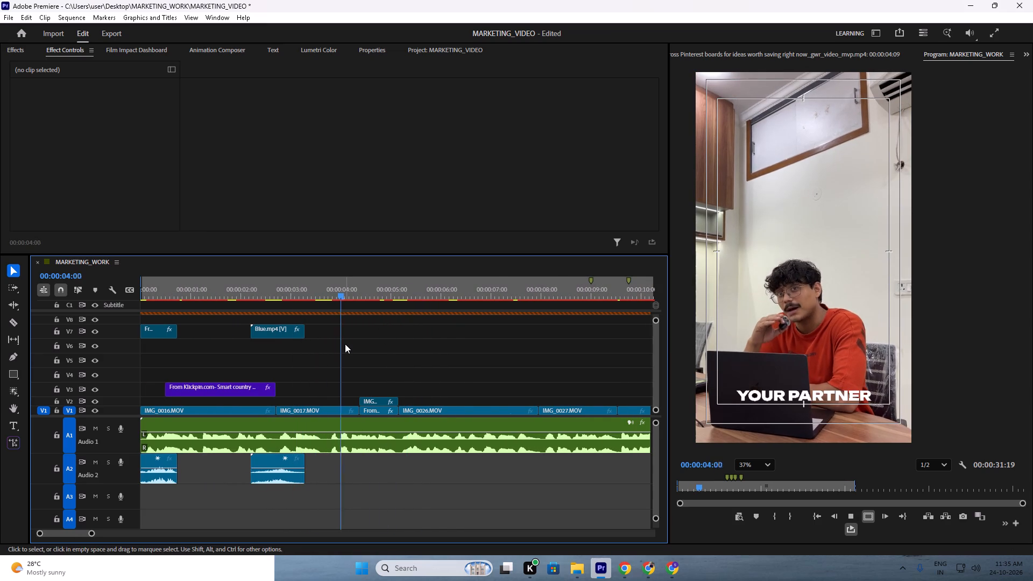
pyautogui.scroll(-4, 345, 344)
pyautogui.scroll(2, 352, 348)
pyautogui.press('space')
pyautogui.moveTo(285, 343); pyautogui.dragTo(263, 342)
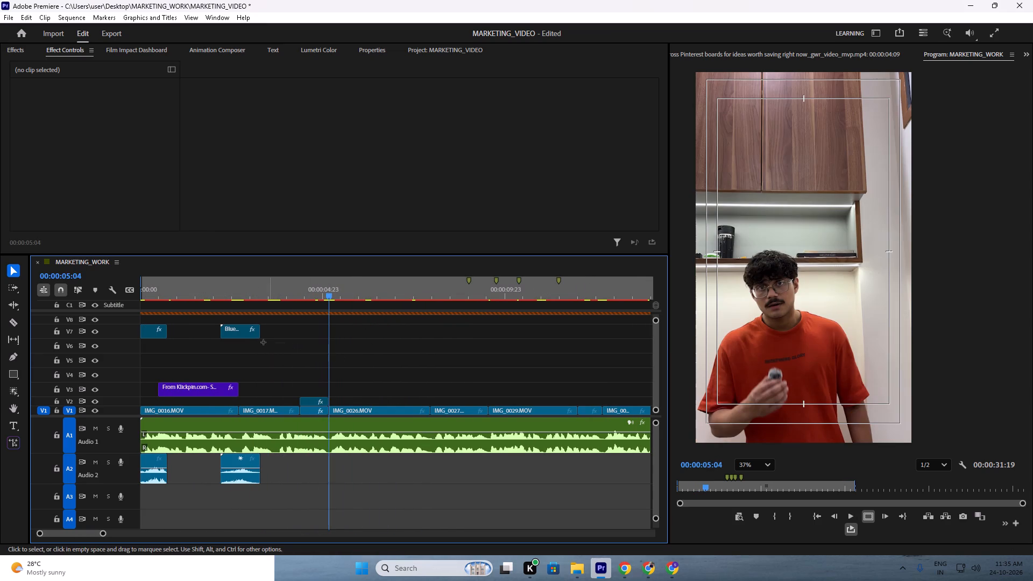
pyautogui.moveTo(263, 342); pyautogui.dragTo(243, 338)
pyautogui.click(297, 360)
# Play the video from near its opening through the growth-chart composite to review the flow of the edit.
pyautogui.moveTo(320, 280); pyautogui.dragTo(168, 359)
pyautogui.press('space')
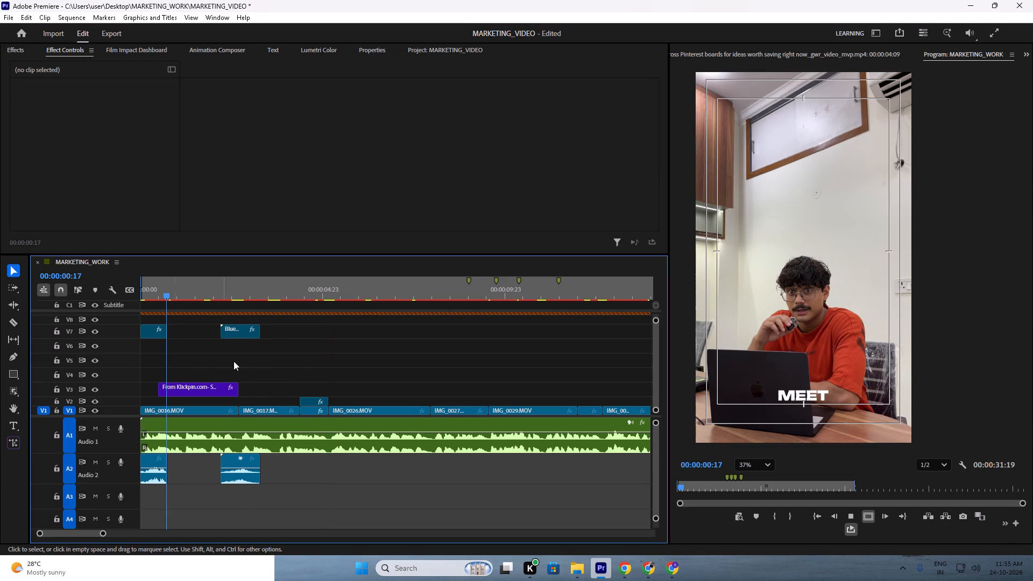
pyautogui.click(254, 358)
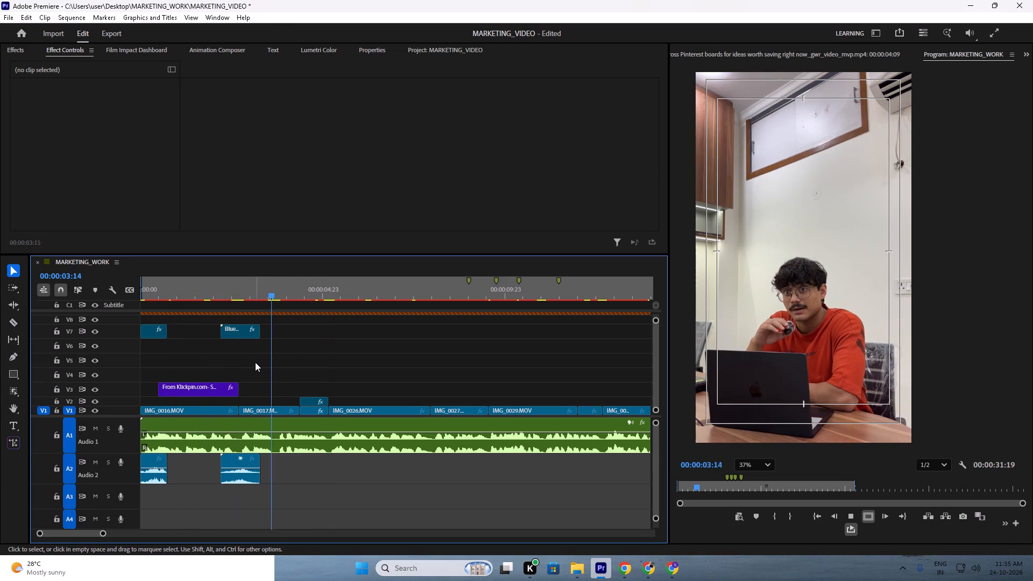
pyautogui.scroll(-3, 255, 362)
pyautogui.keyDown('alt'); pyautogui.scroll(6, 254, 362); pyautogui.keyUp('alt')
pyautogui.press('space')
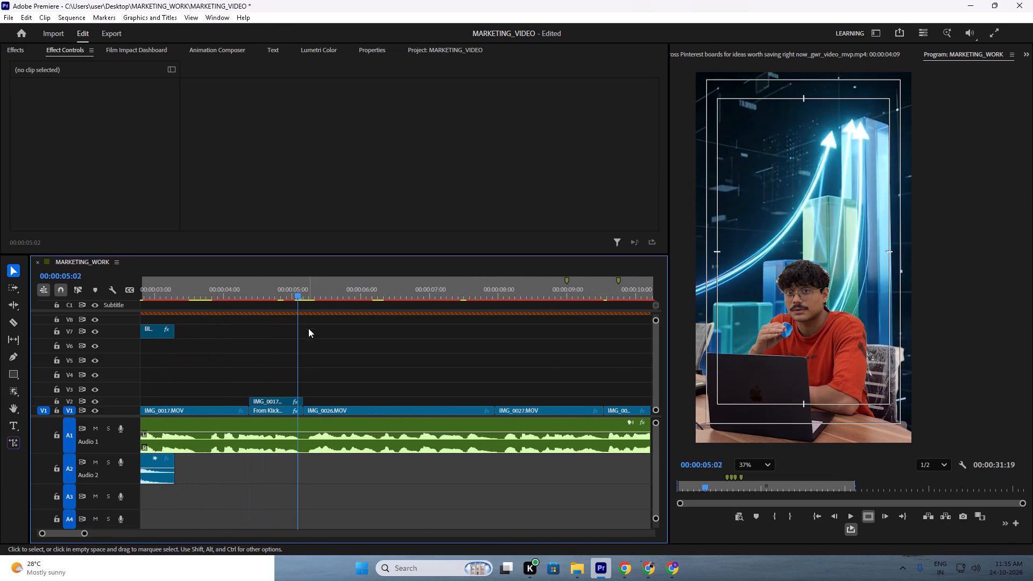
pyautogui.press('space')
# Add Animation Composer's Zoom In camera transition on V3 and V4 over the 00:00:05:04 cut between the composite and IMG_0026.MOV.
pyautogui.moveTo(320, 293); pyautogui.dragTo(305, 297)
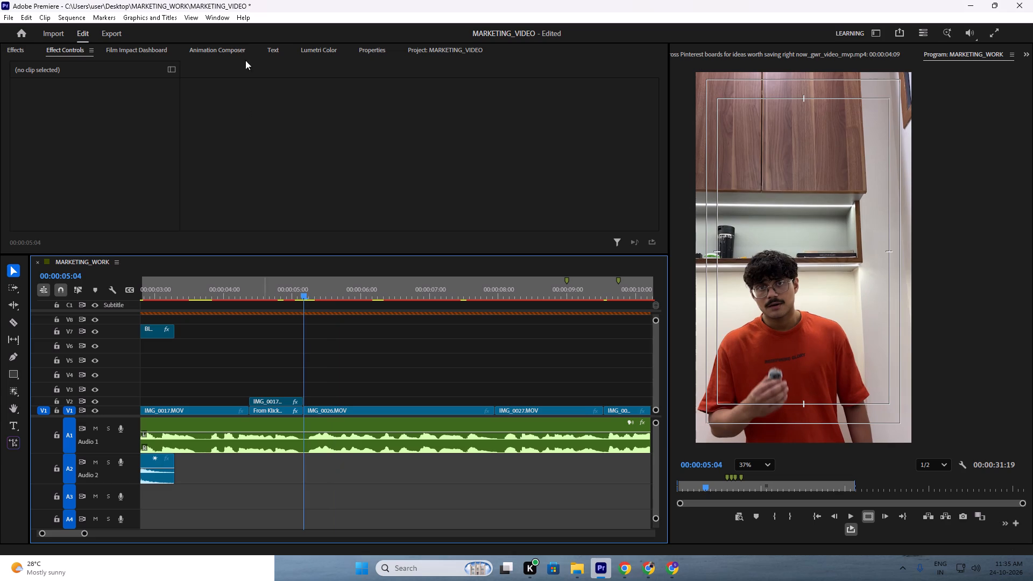
pyautogui.click(248, 46)
pyautogui.scroll(-4, 119, 141)
pyautogui.scroll(5, 119, 141)
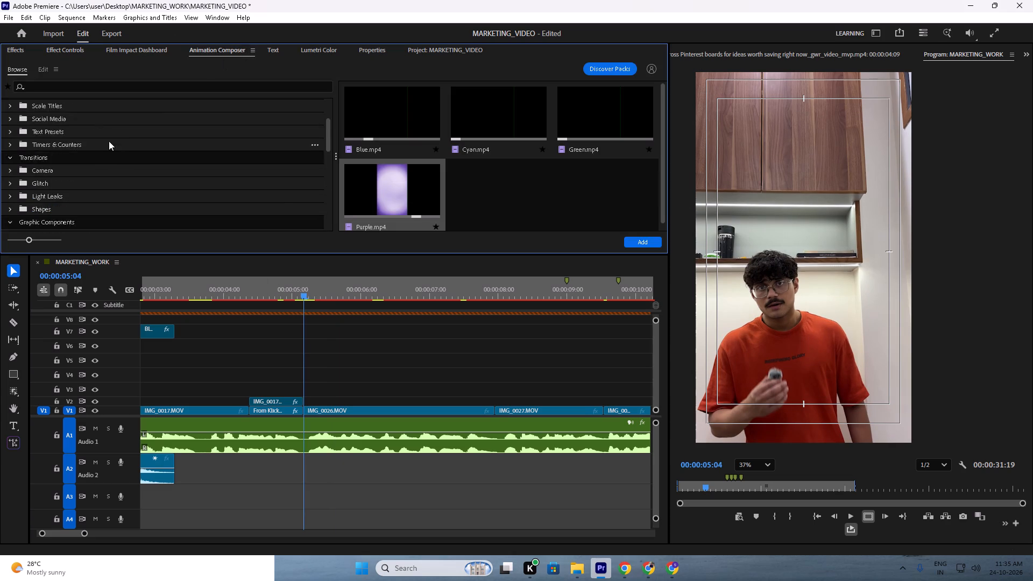
pyautogui.scroll(4, 109, 141)
pyautogui.click(75, 140)
pyautogui.click(56, 200)
pyautogui.scroll(-3, 63, 200)
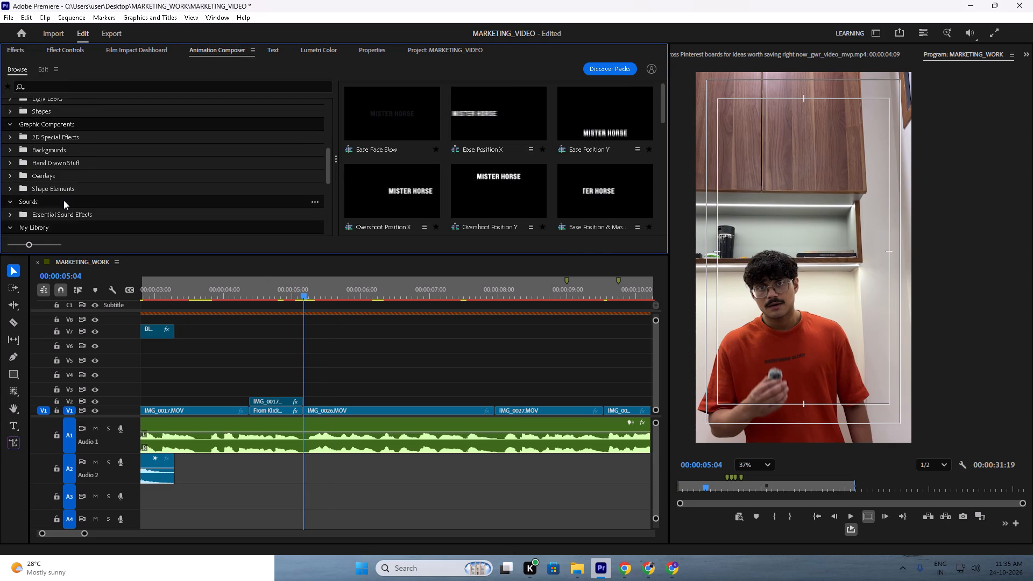
pyautogui.scroll(1, 63, 200)
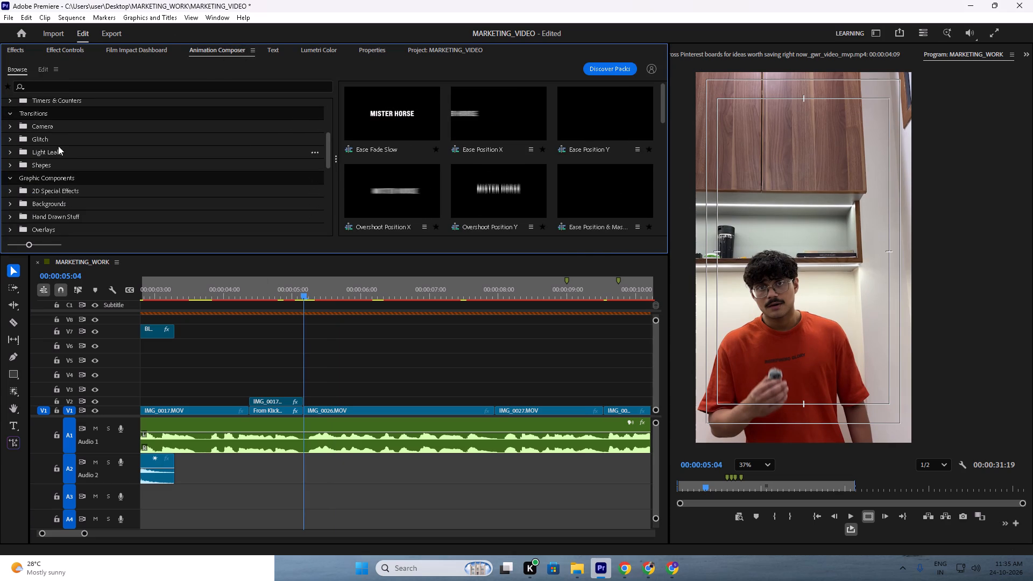
pyautogui.click(56, 128)
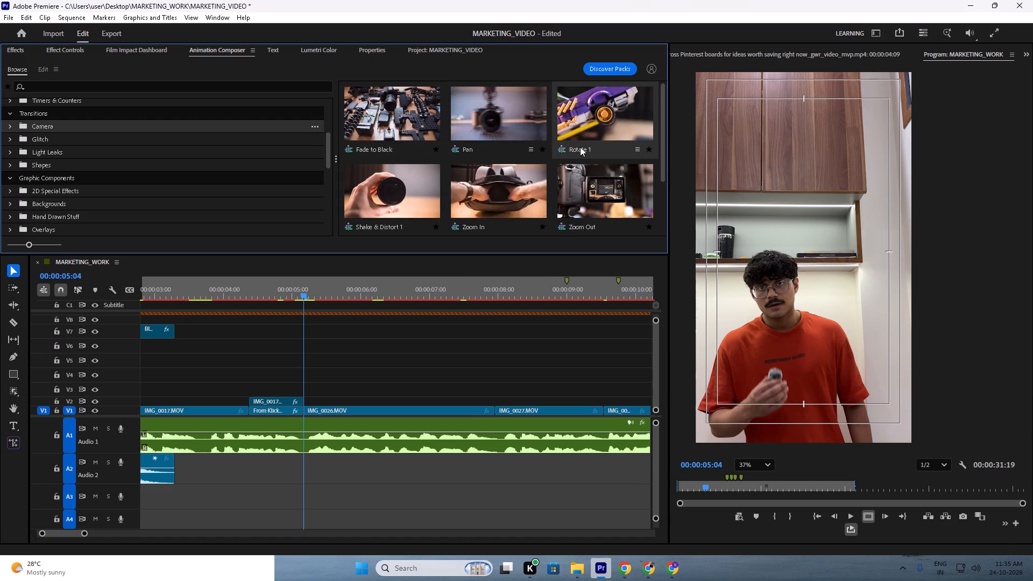
pyautogui.click(507, 177)
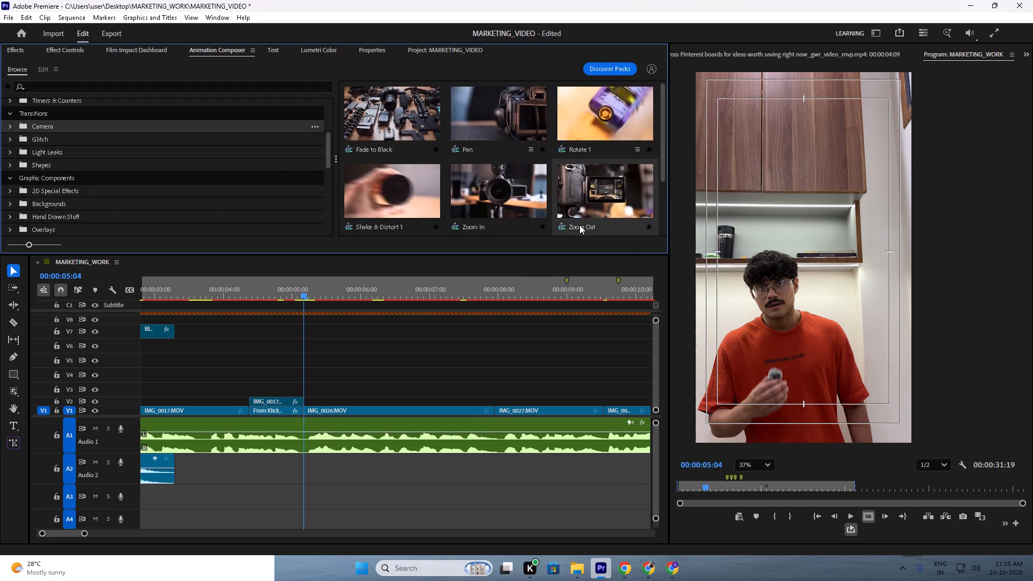
pyautogui.scroll(-2, 576, 219)
pyautogui.moveTo(525, 130); pyautogui.dragTo(299, 396)
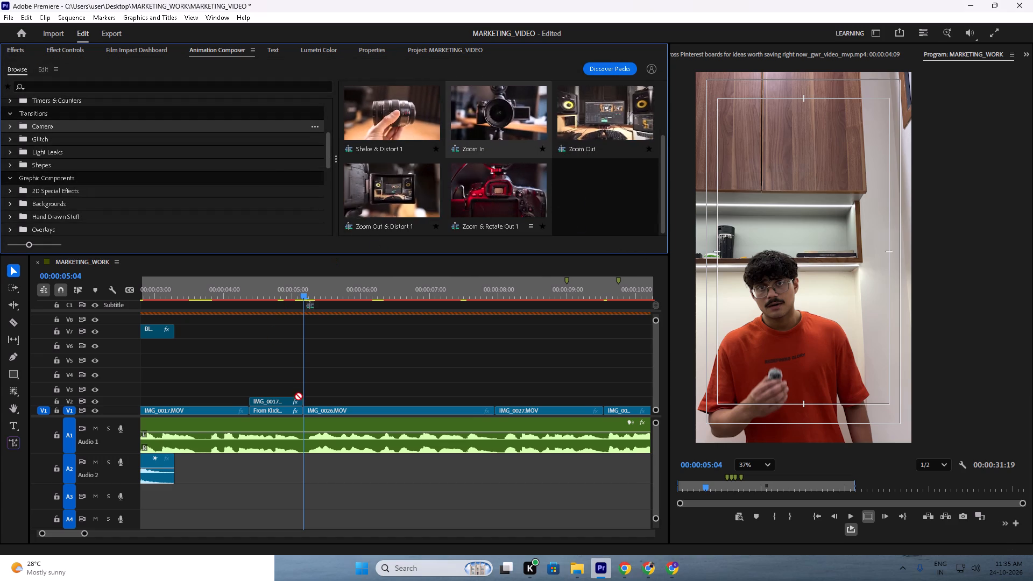
pyautogui.moveTo(299, 396); pyautogui.dragTo(314, 383)
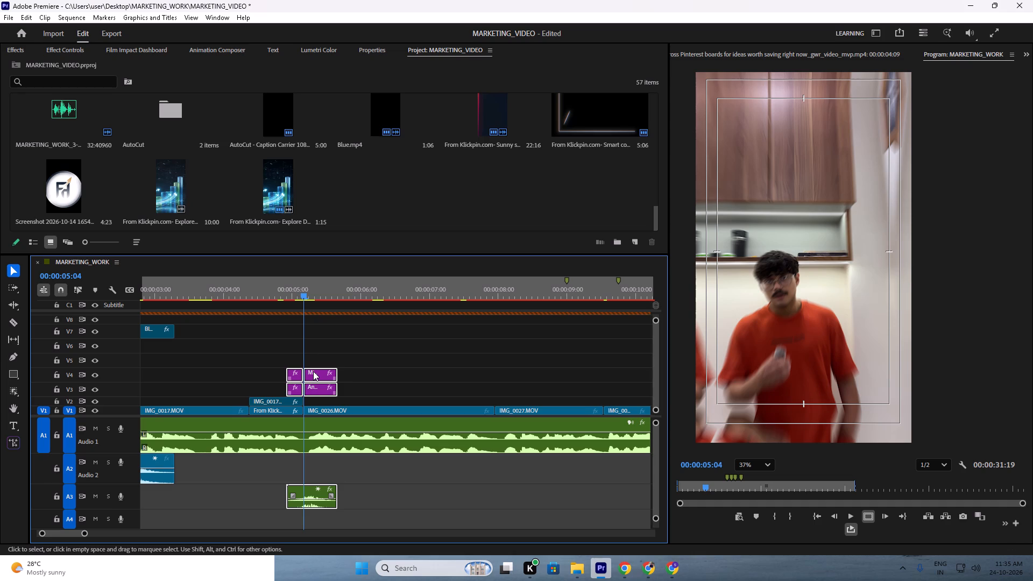
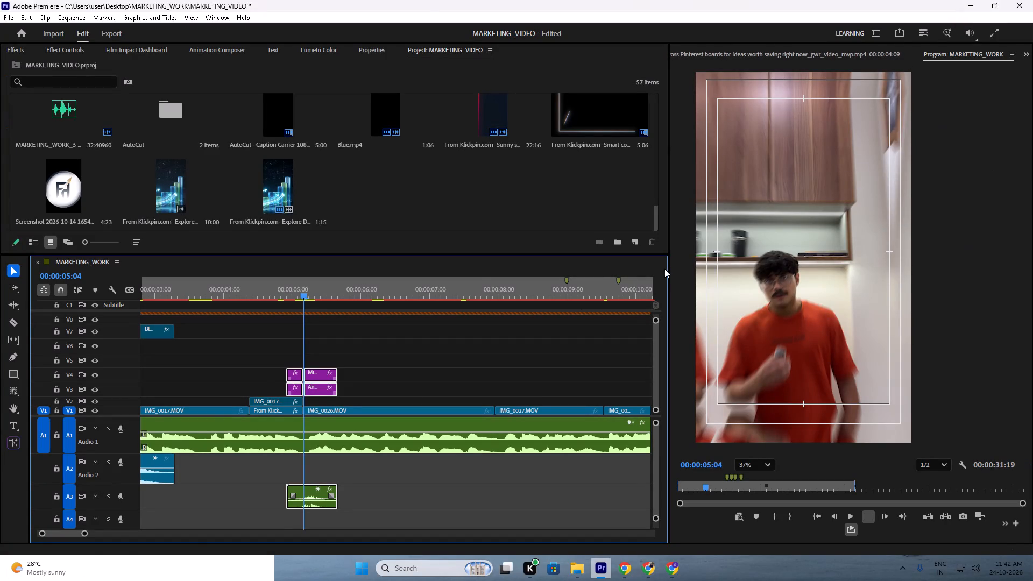
# Play the zoom transition from 00:00:04:16, inside the growth-chart composite before the cut into IMG_0026.MOV.
pyautogui.moveTo(288, 291); pyautogui.dragTo(271, 290)
pyautogui.click(330, 348)
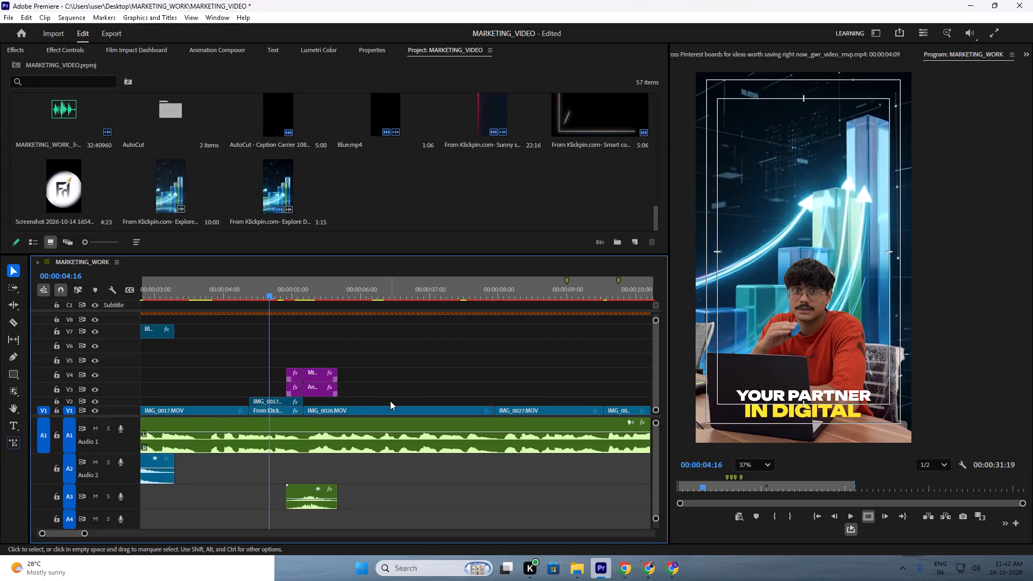
pyautogui.press('space')
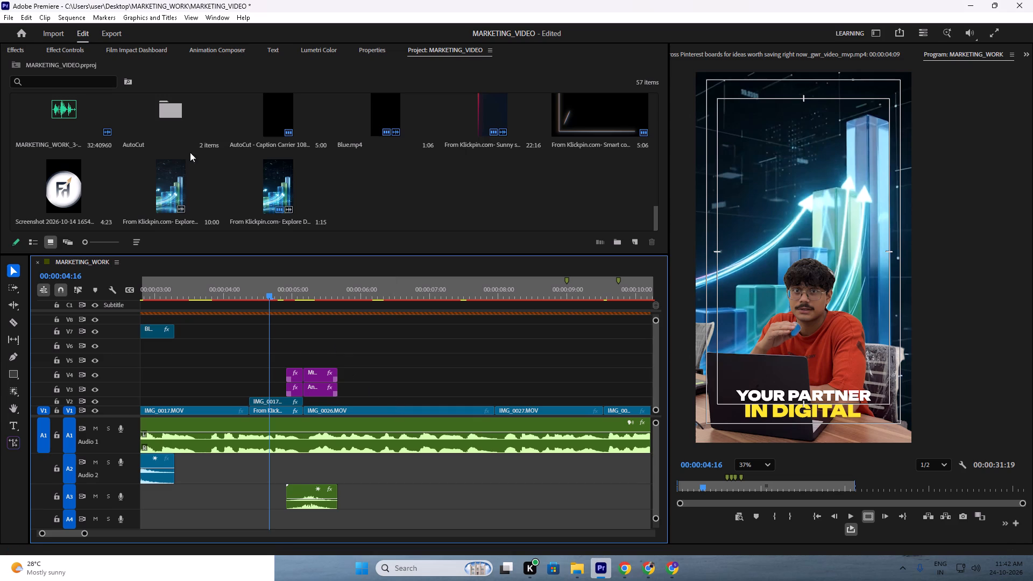
pyautogui.press('space')
# Play the video from its very beginning through the growth-chart composite to the start of the zoom transition.
pyautogui.moveTo(252, 282); pyautogui.dragTo(111, 370)
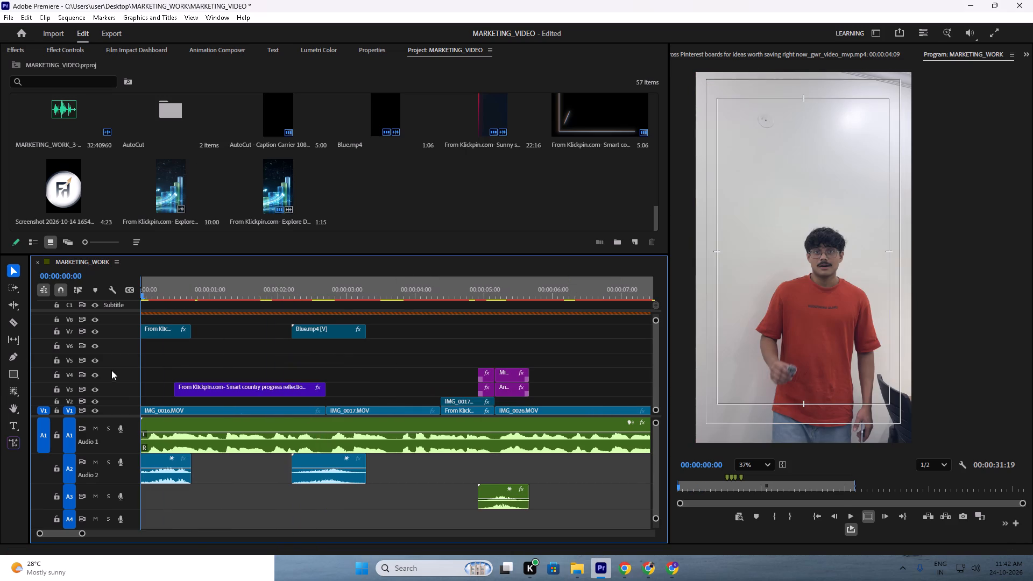
pyautogui.moveTo(111, 370); pyautogui.dragTo(117, 371)
pyautogui.press('space')
pyautogui.click(212, 353)
pyautogui.scroll(-5, 206, 352)
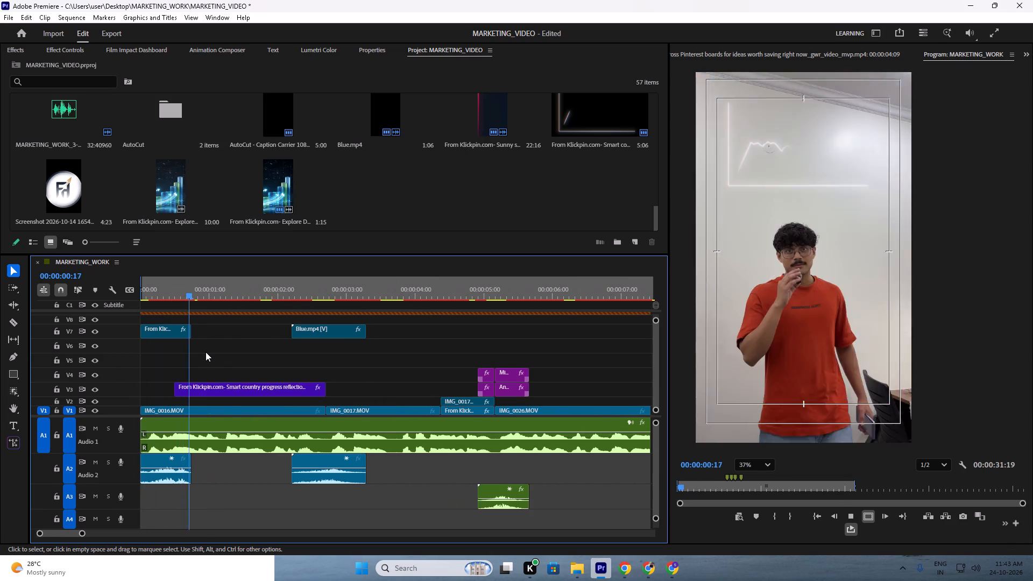
pyautogui.press('space')
pyautogui.press('space')
pyautogui.press('space')
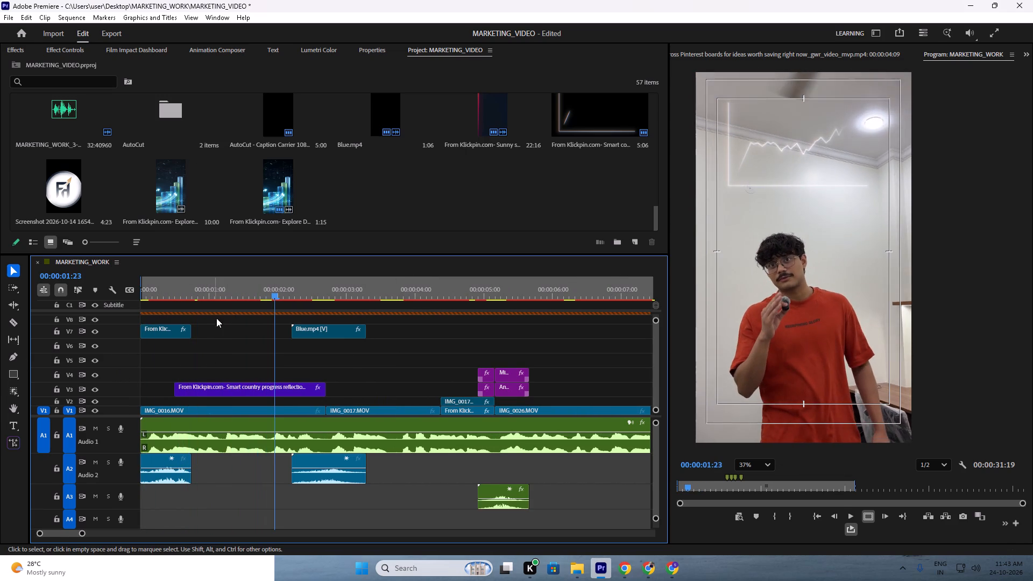
pyautogui.moveTo(231, 293); pyautogui.dragTo(107, 327)
pyautogui.press('space')
pyautogui.click(238, 350)
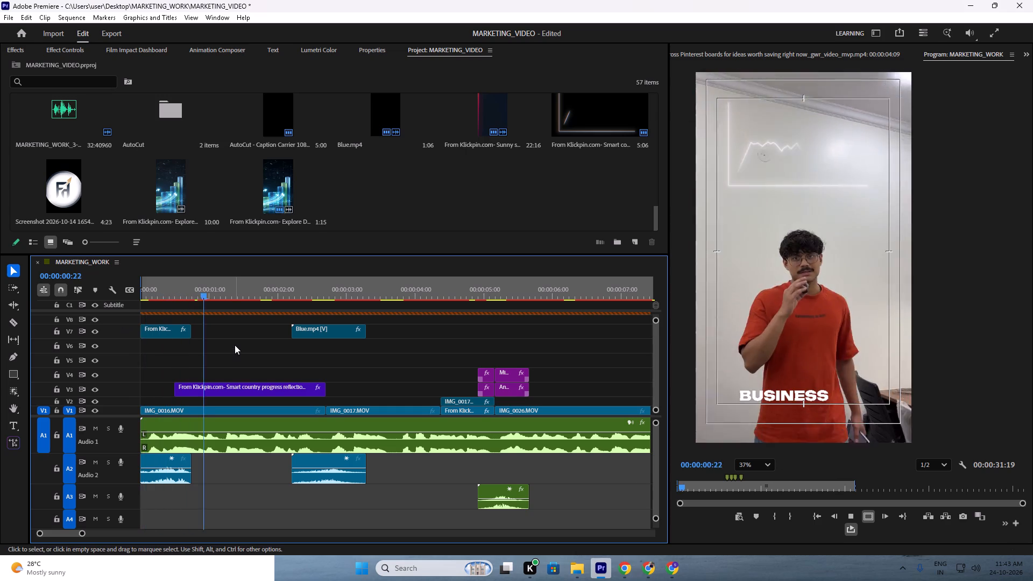
pyautogui.keyDown('alt'); pyautogui.scroll(-7, 235, 345); pyautogui.keyUp('alt')
pyautogui.keyDown('alt'); pyautogui.scroll(7, 235, 345); pyautogui.keyUp('alt')
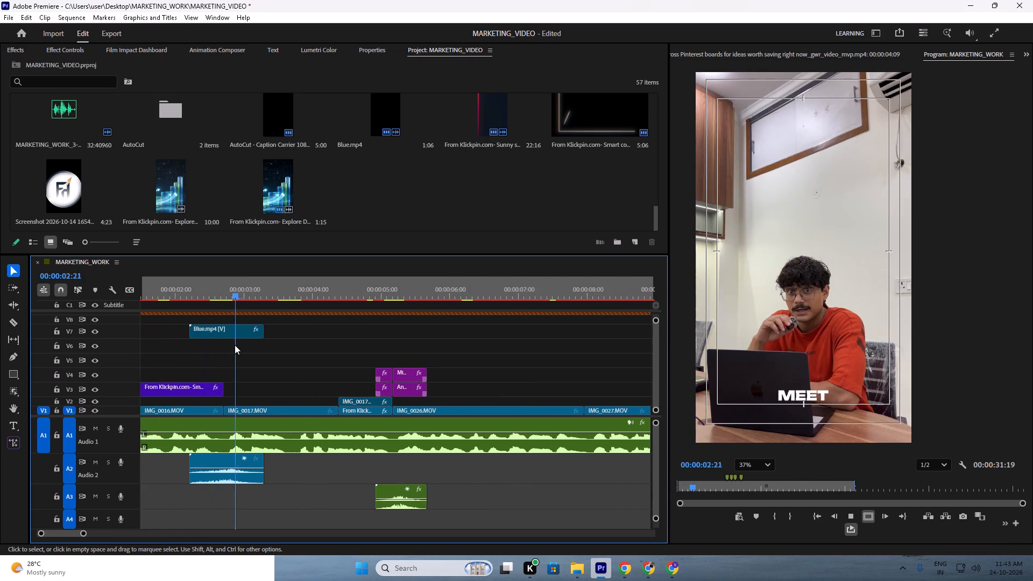
pyautogui.scroll(6, 250, 348)
pyautogui.scroll(-6, 253, 349)
pyautogui.keyDown('alt'); pyautogui.scroll(8, 329, 361); pyautogui.keyUp('alt')
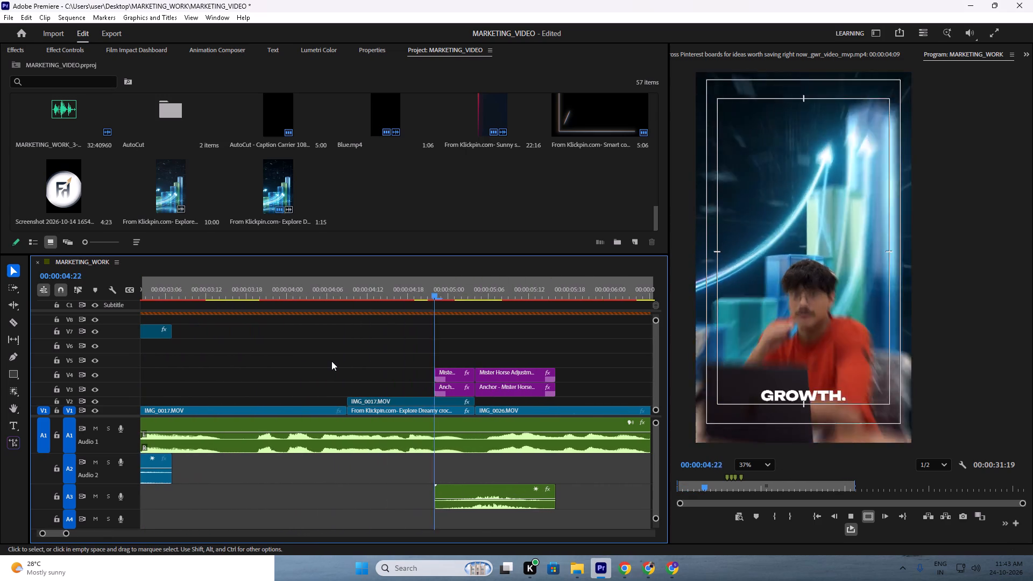
pyautogui.press('space')
# Replay from the end of the plain IMG_0017.MOV shot through the composite and zoom transition into IMG_0026.MOV.
pyautogui.moveTo(375, 285); pyautogui.dragTo(337, 294)
pyautogui.press('space')
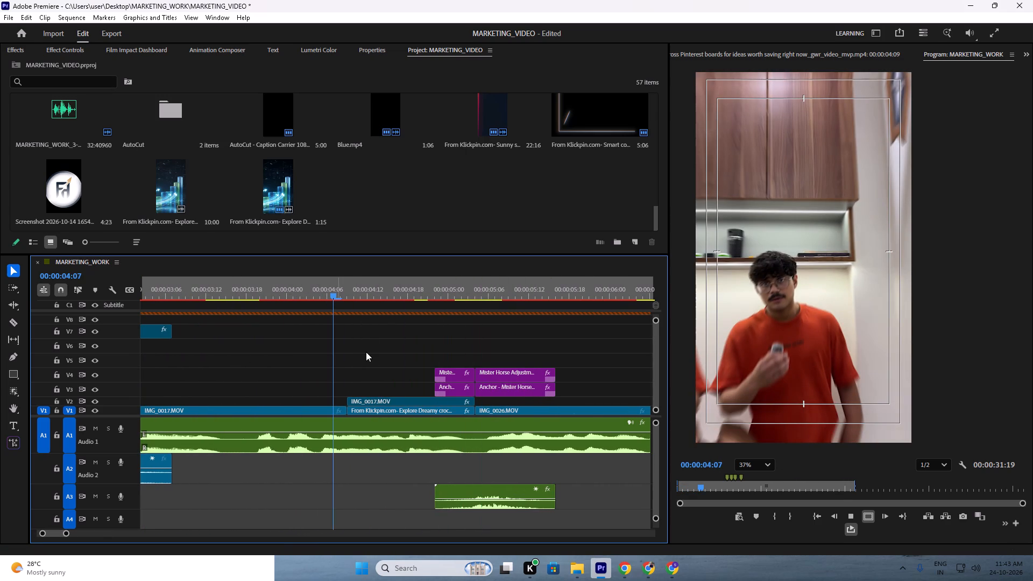
pyautogui.press('space')
pyautogui.moveTo(400, 278); pyautogui.dragTo(295, 288)
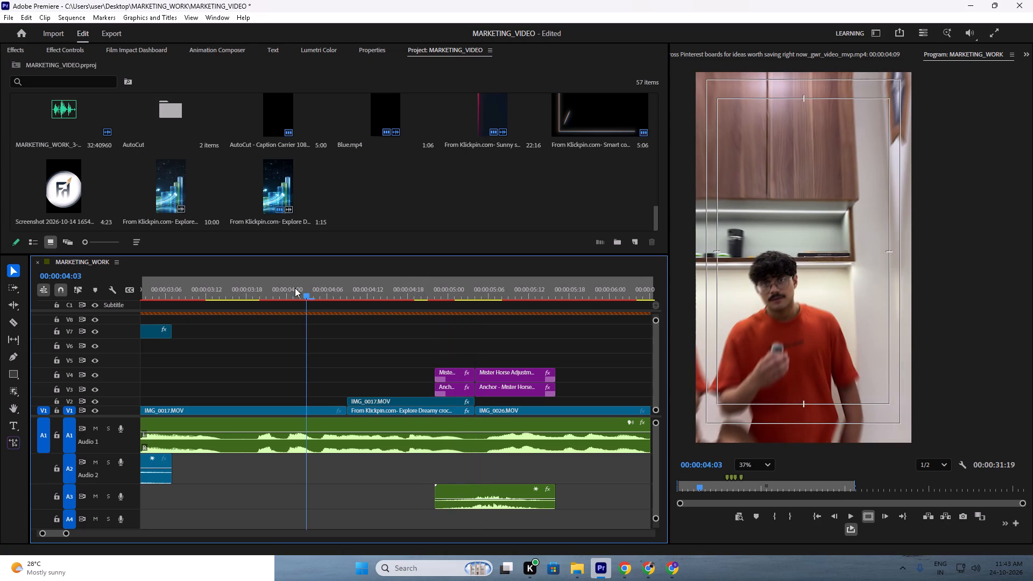
pyautogui.moveTo(295, 288); pyautogui.dragTo(286, 290)
pyautogui.press('space')
pyautogui.click(350, 336)
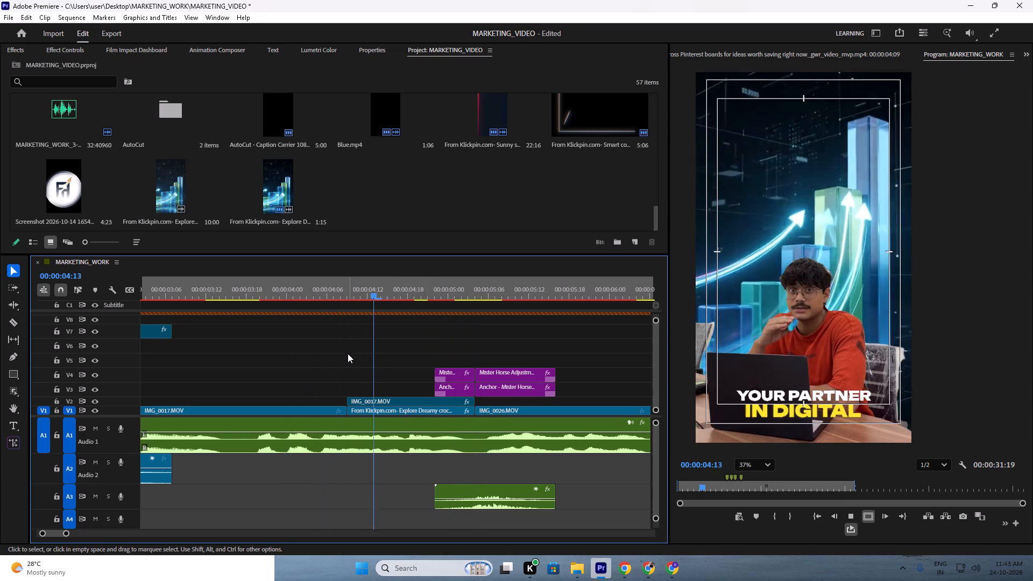
pyautogui.scroll(-15, 348, 354)
pyautogui.keyDown('alt'); pyautogui.scroll(7, 361, 363); pyautogui.keyUp('alt')
pyautogui.press('space')
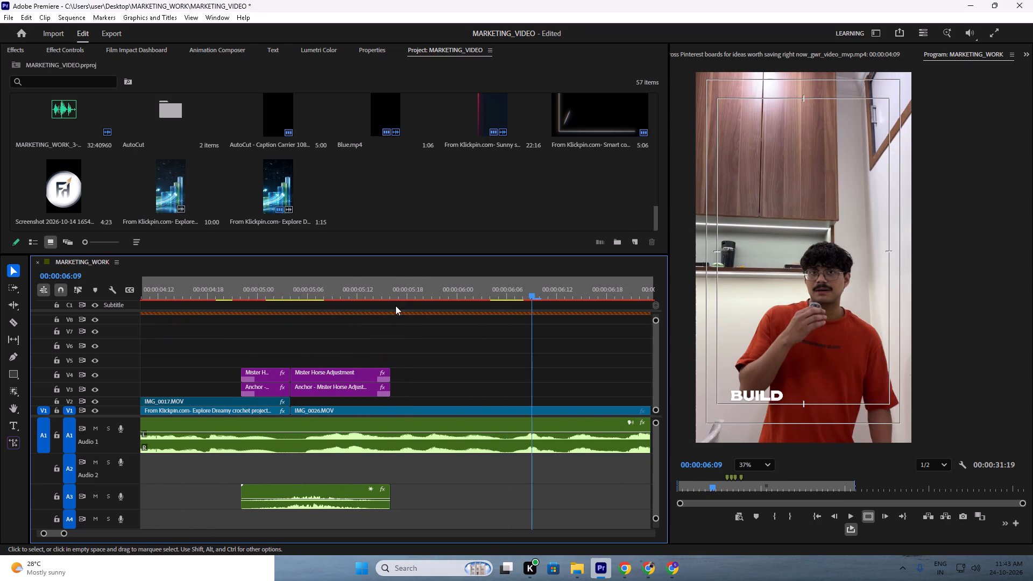
# Replay from 00:00:05:01 across the zoom transition and through the IMG_0026.MOV shot to the cut into IMG_0027.MOV.
pyautogui.moveTo(384, 281); pyautogui.dragTo(266, 309)
pyautogui.press('space')
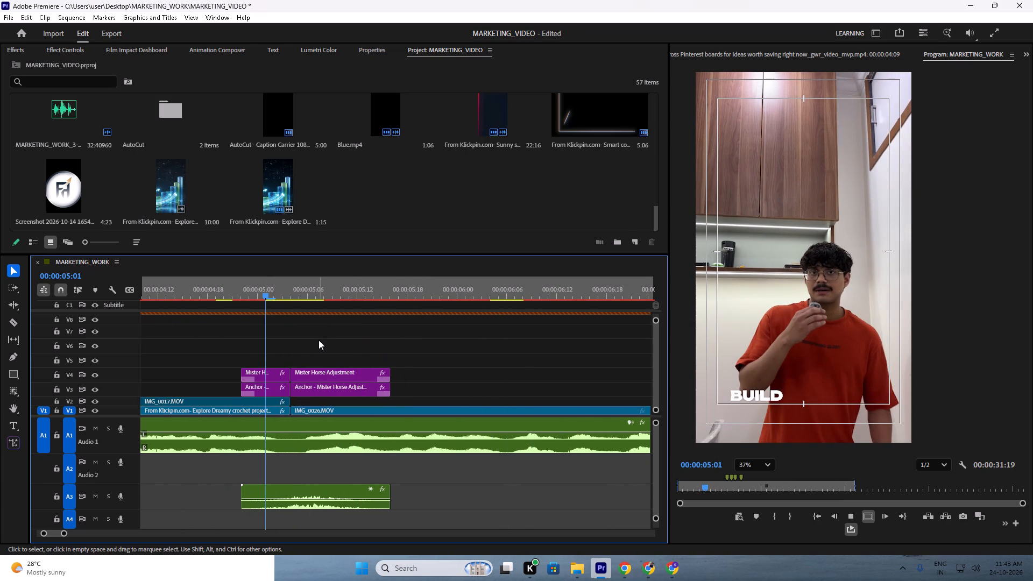
pyautogui.press('space')
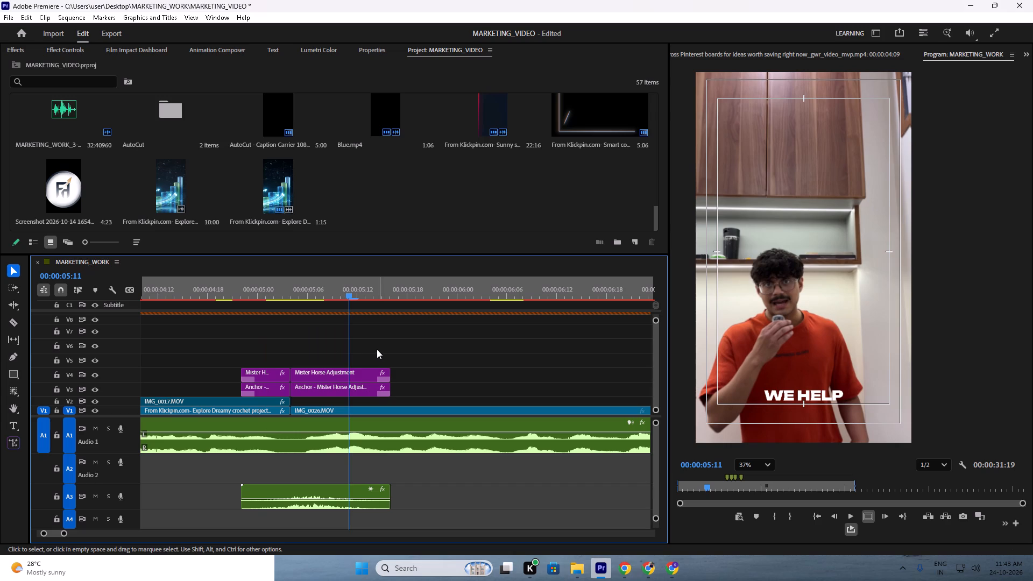
pyautogui.press('space')
pyautogui.keyDown('alt'); pyautogui.scroll(-7, 388, 358); pyautogui.keyUp('alt')
pyautogui.keyDown('alt'); pyautogui.scroll(7, 399, 359); pyautogui.keyUp('alt')
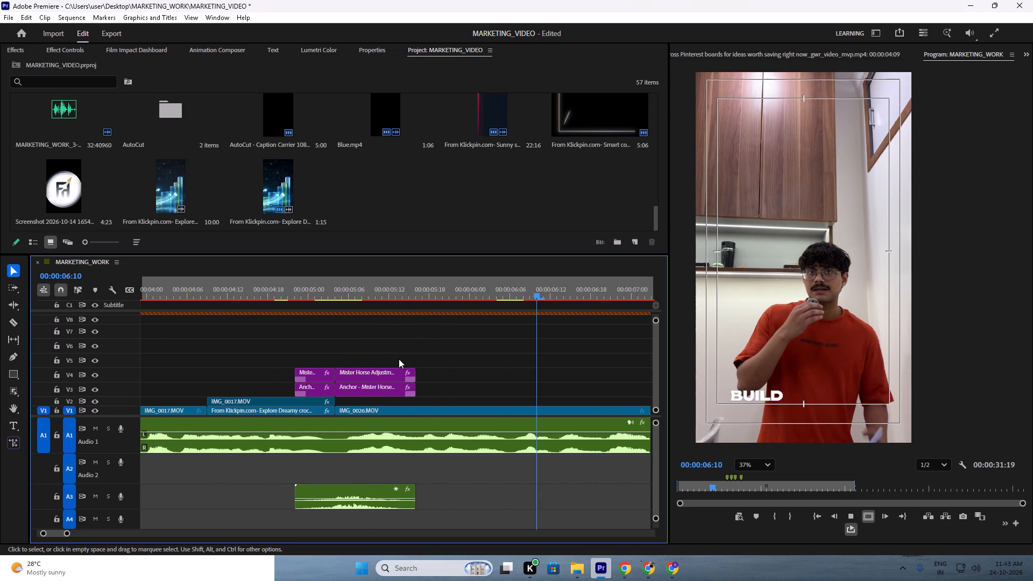
pyautogui.press('space')
pyautogui.press('space')
pyautogui.scroll(-17, 399, 362)
pyautogui.keyDown('alt'); pyautogui.scroll(6, 427, 380); pyautogui.keyUp('alt')
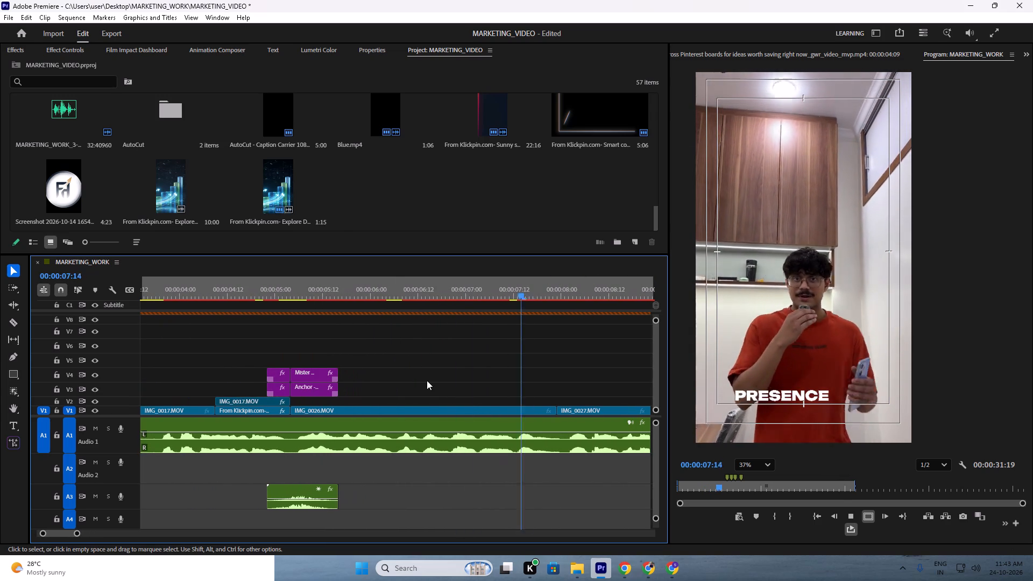
pyautogui.press('space')
# Save the MARKETING_VIDEO project.
pyautogui.hotkey('ctrl', 'a')
pyautogui.hotkey('ctrl', 's')
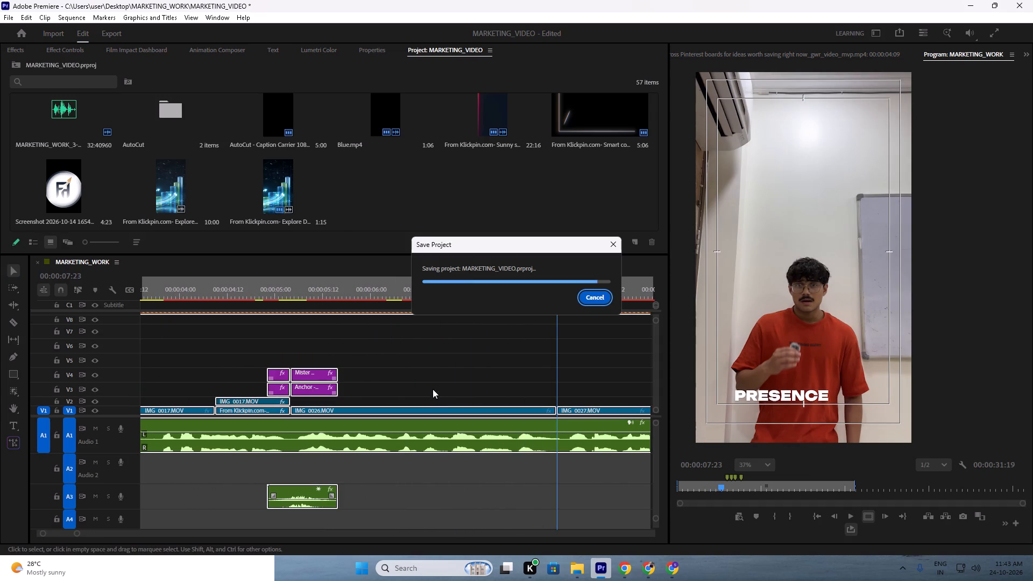
pyautogui.hotkey('ctrl', 's')
pyautogui.hotkey('ctrl', 's')
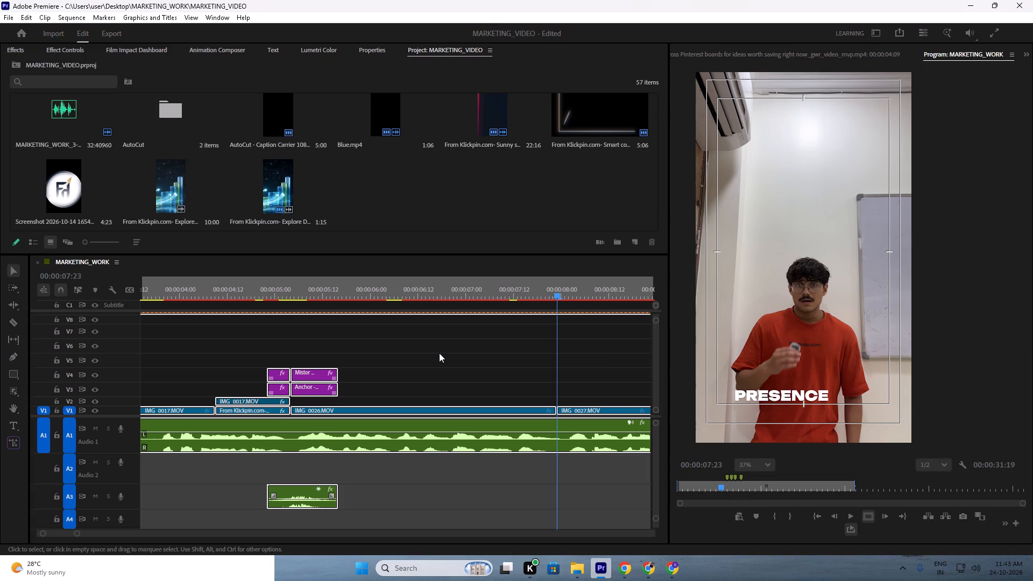
pyautogui.click(439, 353)
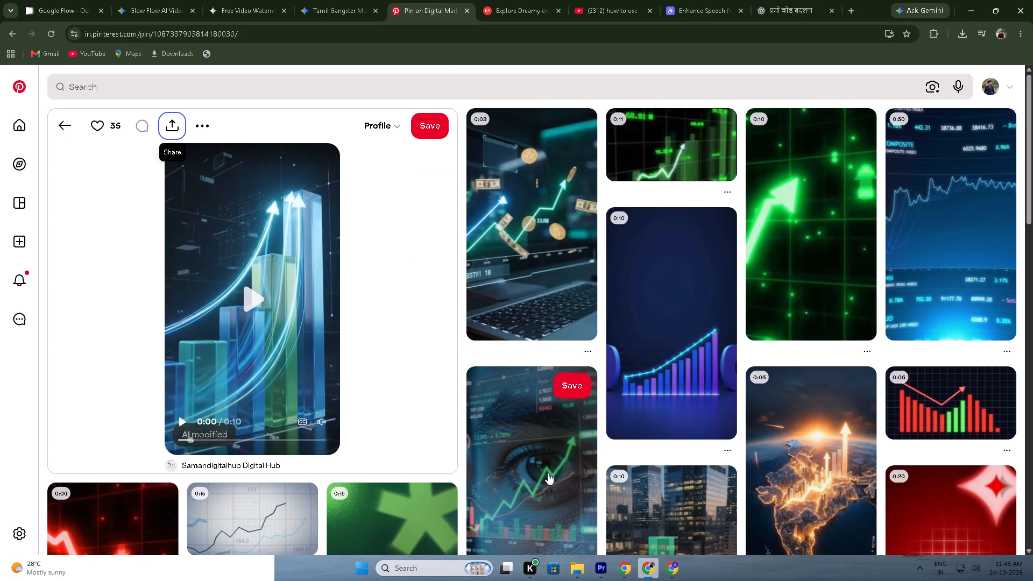
pyautogui.scroll(-3, 362, 355)
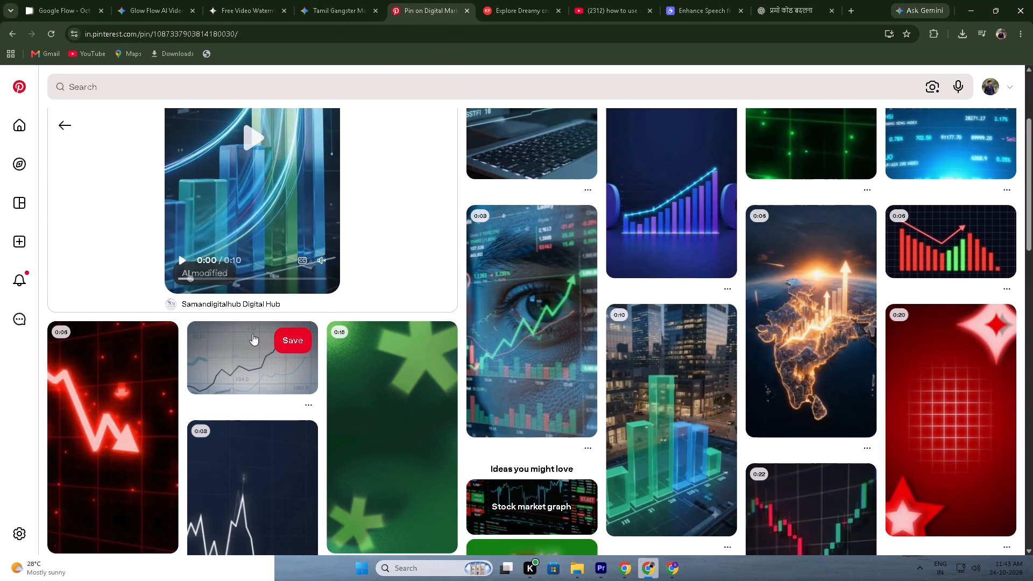
pyautogui.click(252, 334)
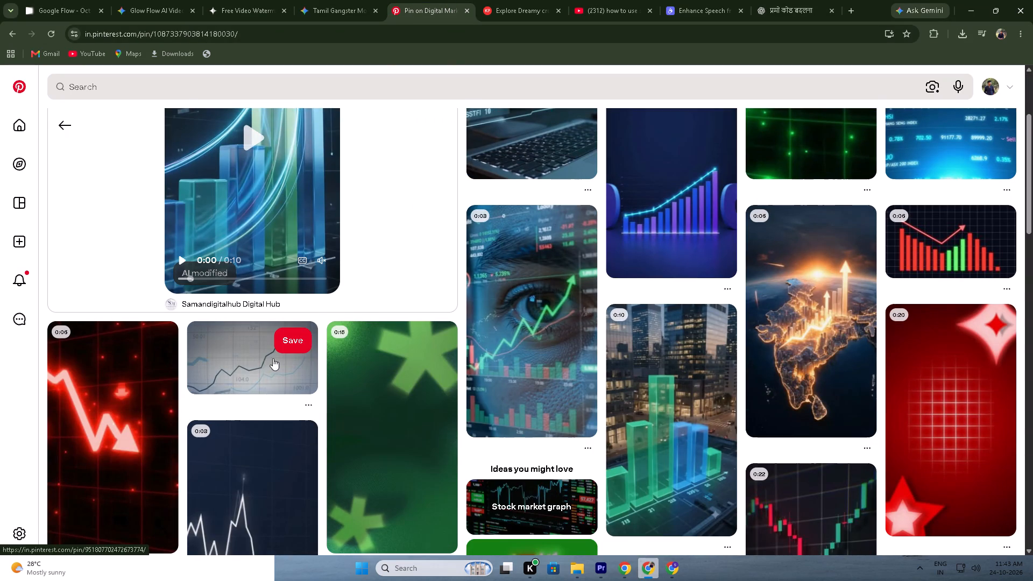
pyautogui.click(241, 361)
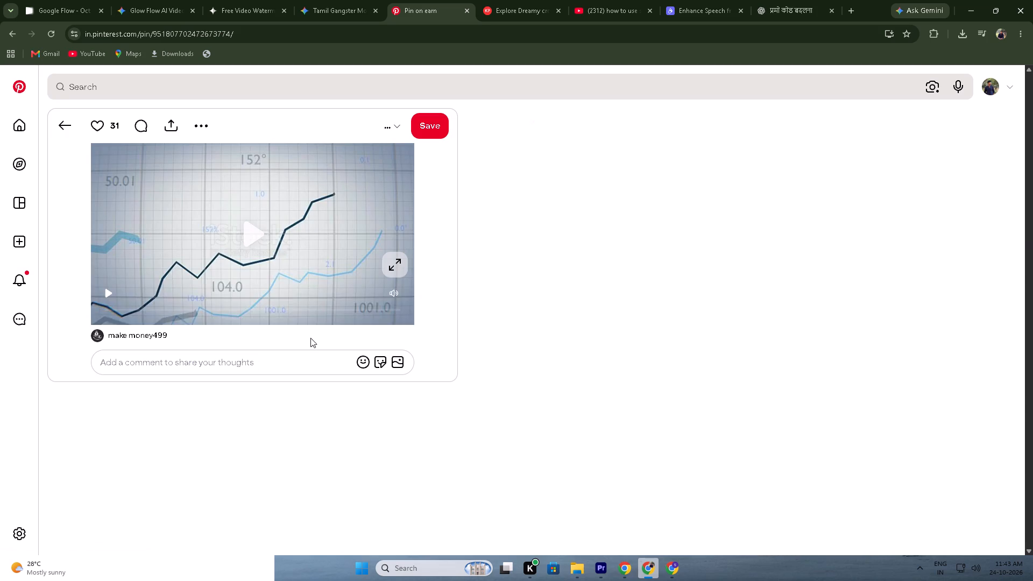
pyautogui.click(249, 237)
pyautogui.click(249, 237)
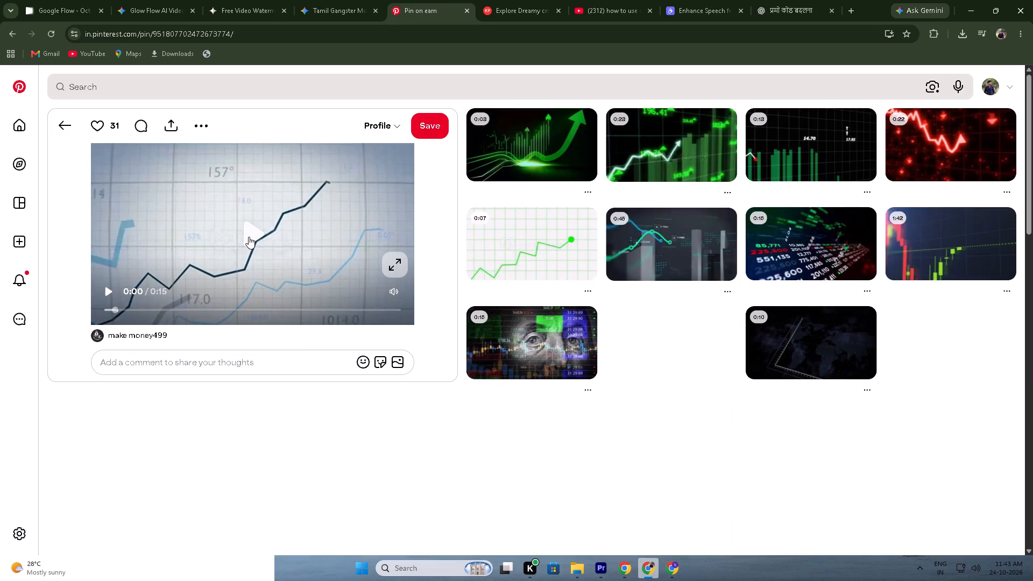
pyautogui.click(249, 237)
pyautogui.click(295, 310)
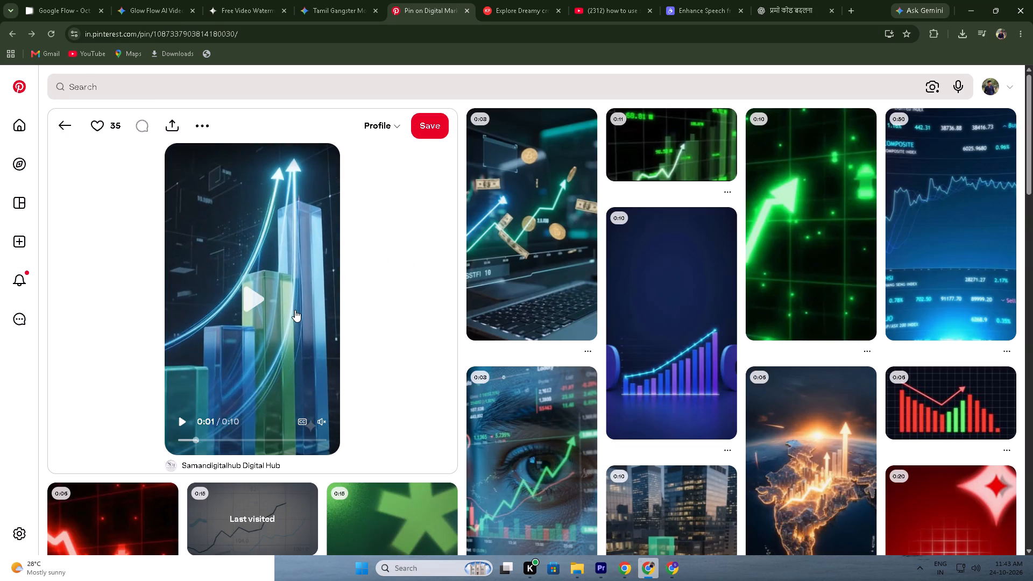
# Open the related blue-and-purple rising bar-chart pin by Uniflow and preview its video.
pyautogui.scroll(-1, 544, 323)
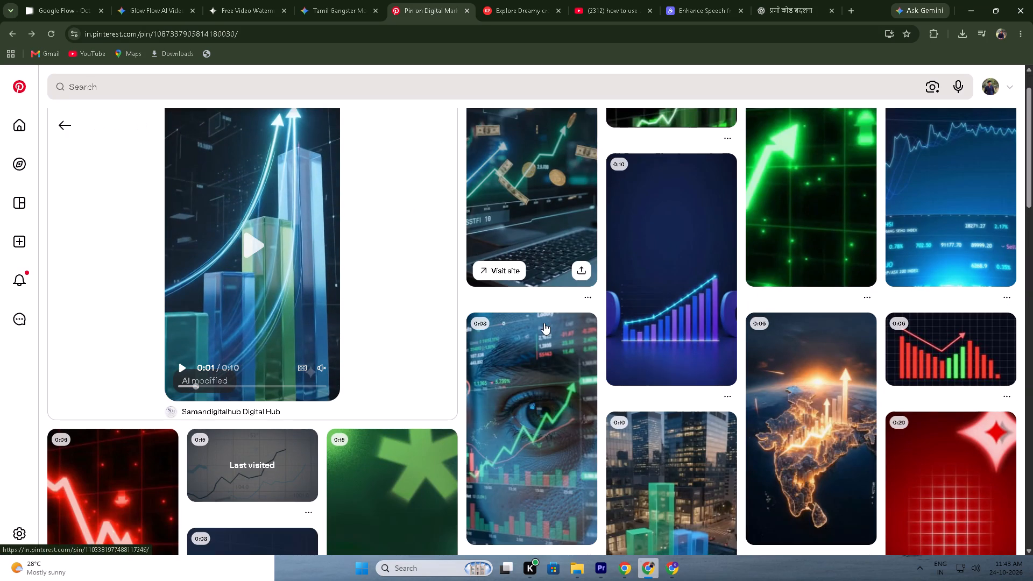
pyautogui.click(647, 254)
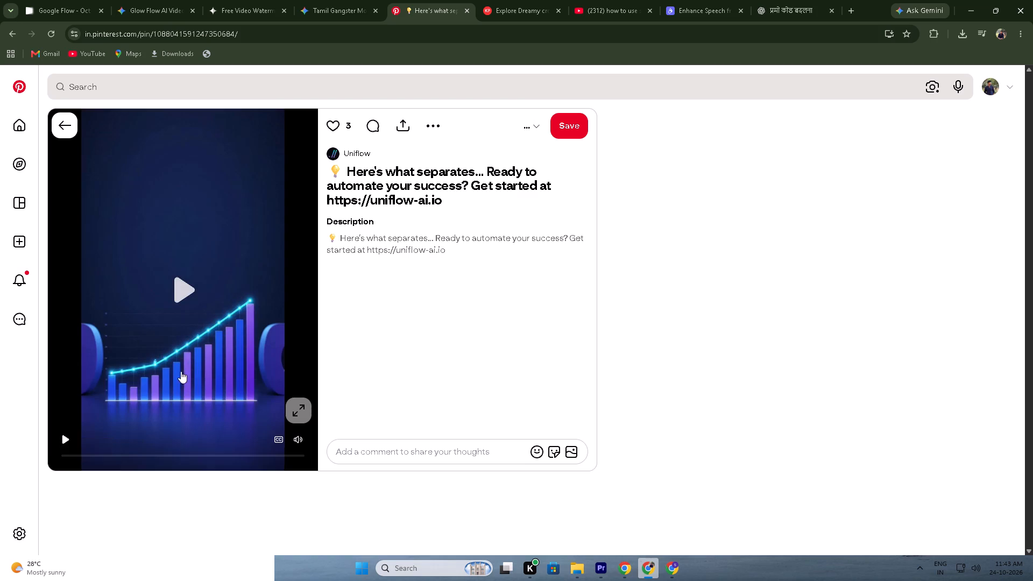
pyautogui.click(173, 291)
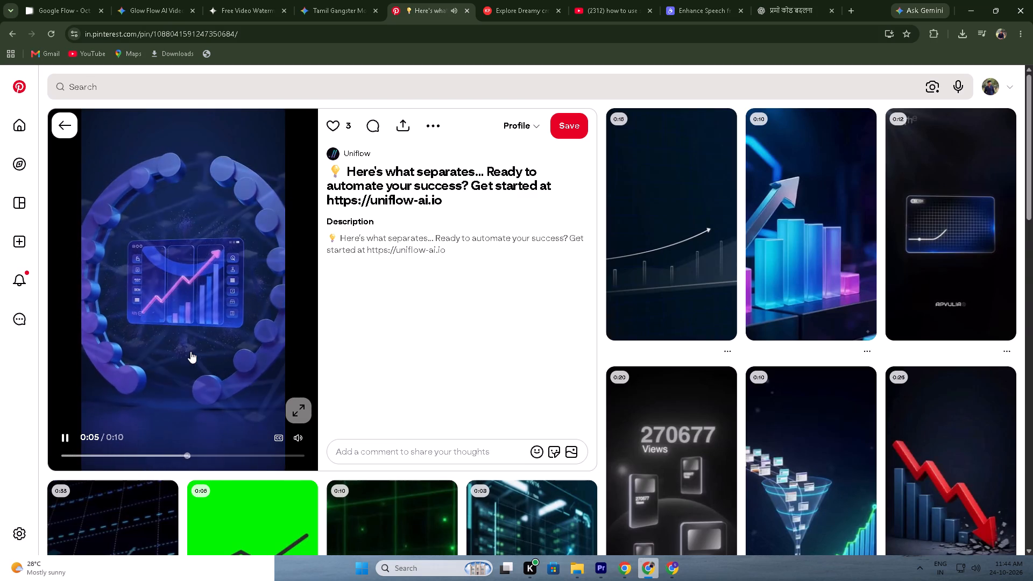
pyautogui.click(190, 351)
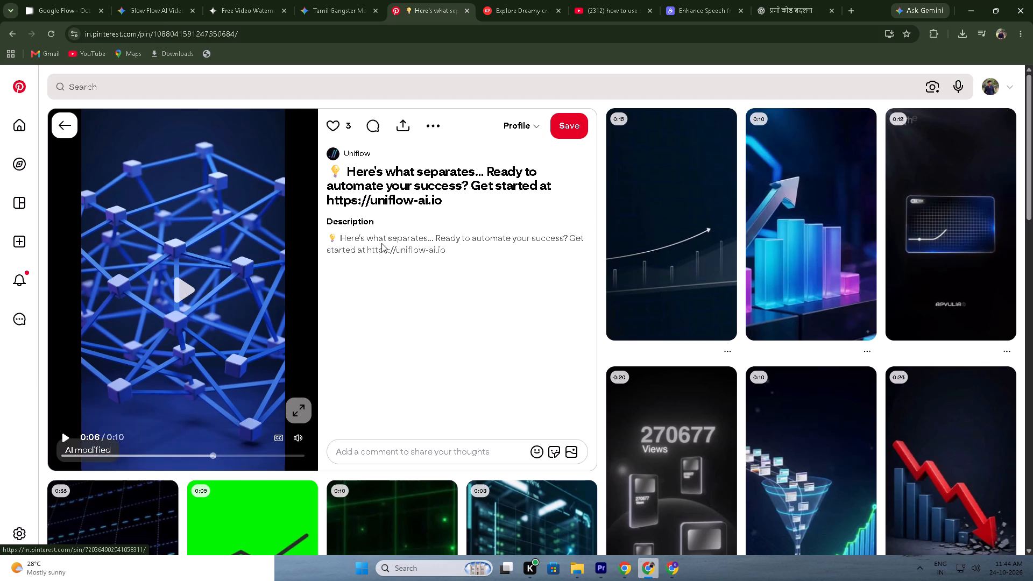
# Browse the related chart videos and open the pin with orange glowing bars and a rising arrow.
pyautogui.scroll(-7, 185, 374)
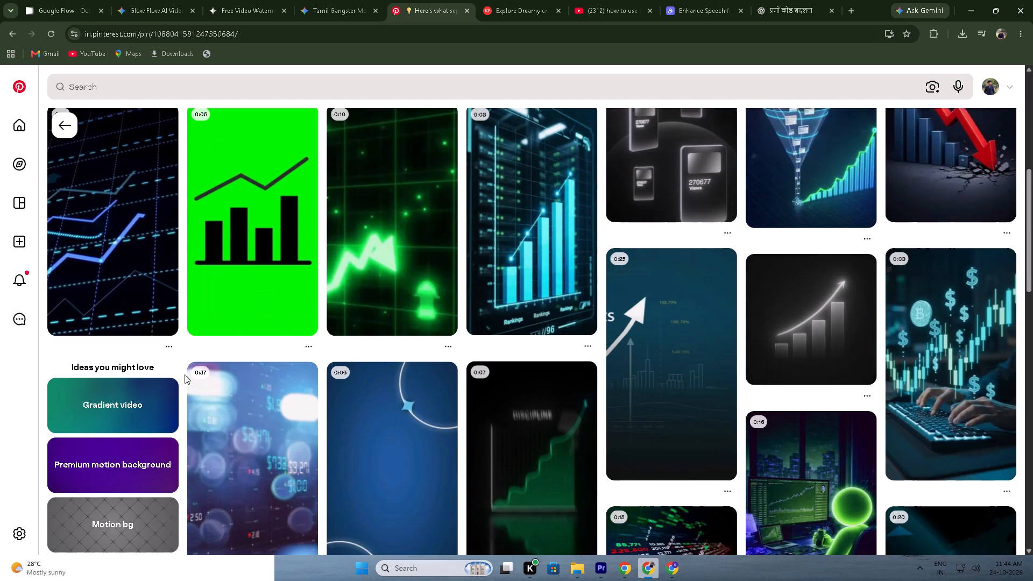
pyautogui.scroll(-7, 185, 374)
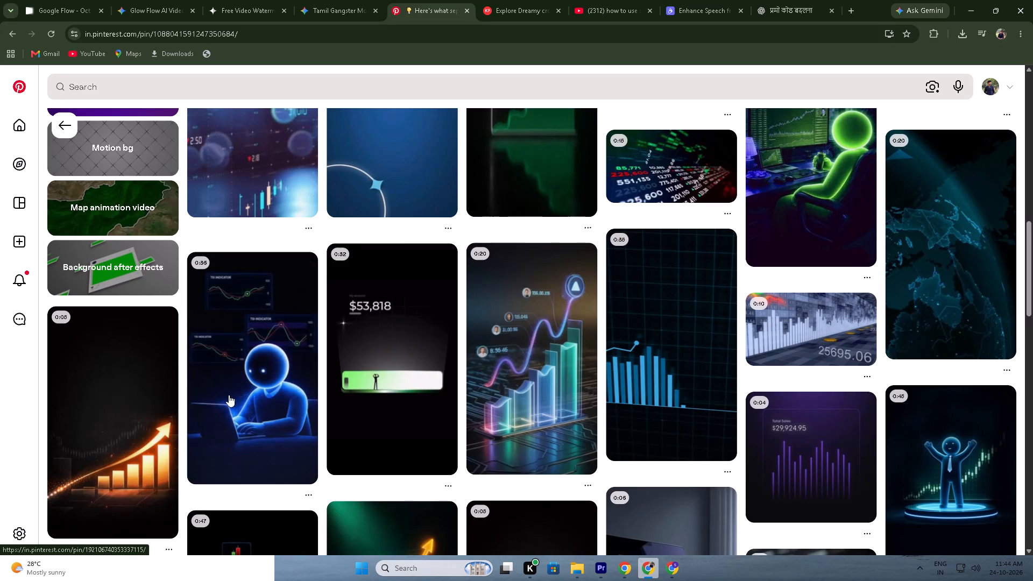
pyautogui.scroll(-4, 229, 395)
pyautogui.click(79, 239)
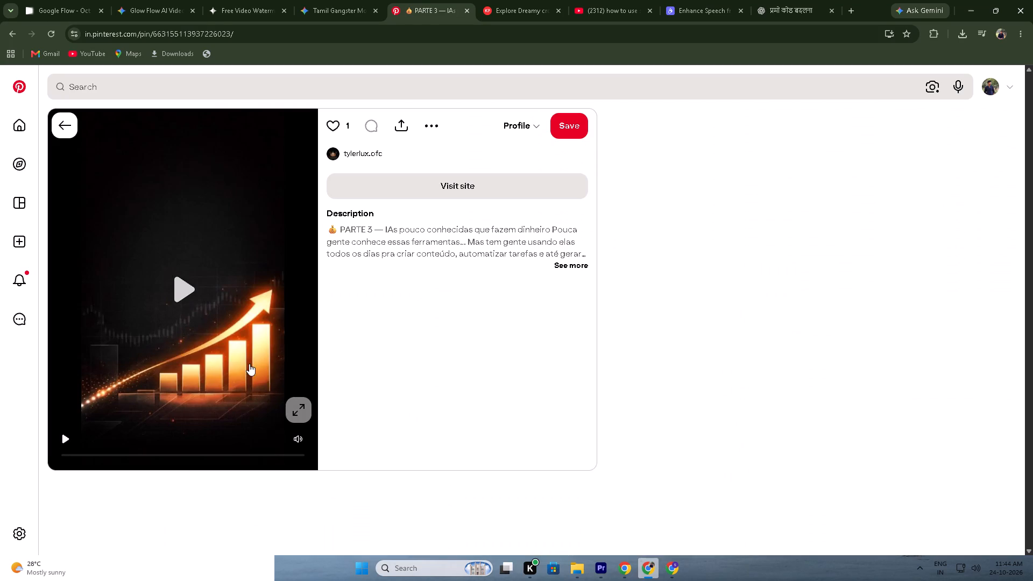
# Preview the orange glowing bar-chart video and return to the original blue-and-green growth-chart pin.
pyautogui.click(178, 286)
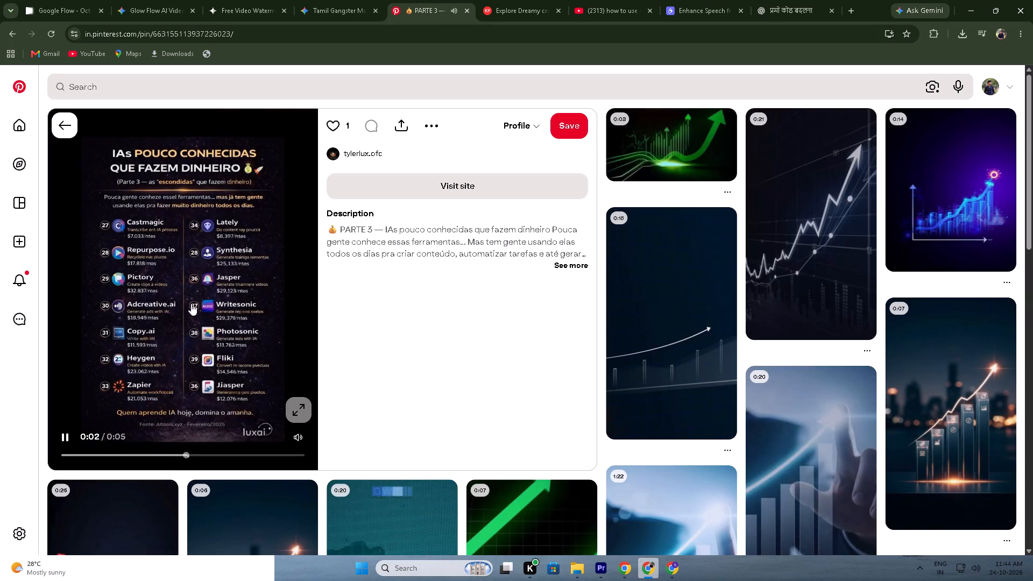
pyautogui.click(153, 275)
pyautogui.scroll(5, 299, 251)
pyautogui.moveTo(271, 256); pyautogui.dragTo(256, 239)
pyautogui.scroll(5, 253, 240)
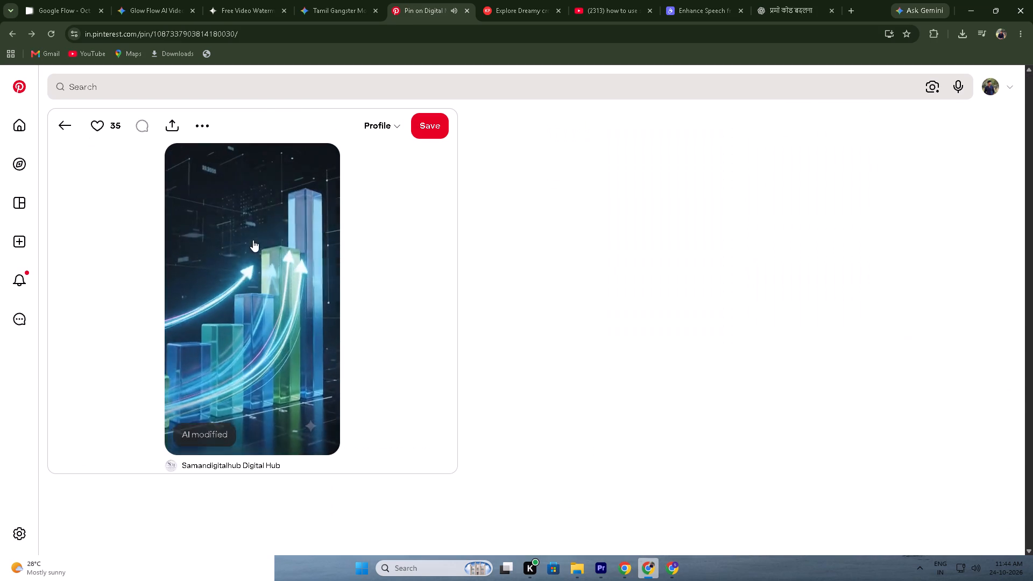
# Open the related Subrocs TradeKit System pin and preview its trading-chart video.
pyautogui.click(572, 225)
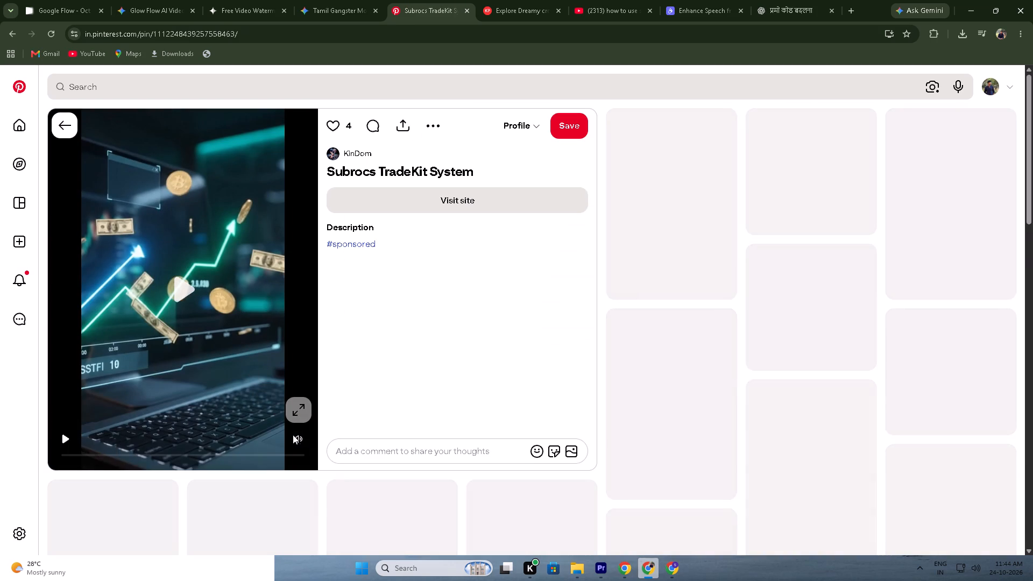
pyautogui.click(191, 303)
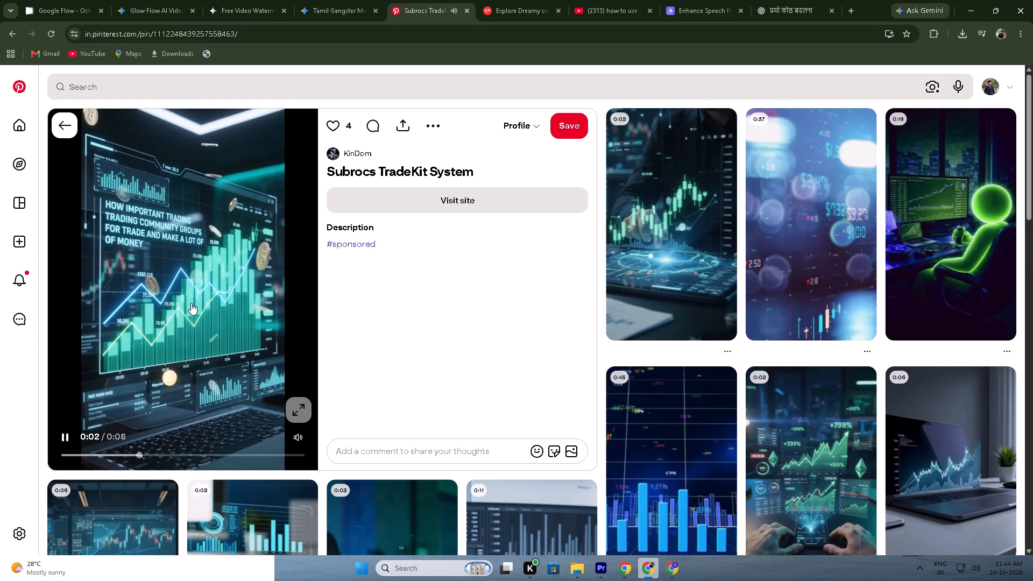
pyautogui.click(191, 303)
pyautogui.doubleClick(192, 308)
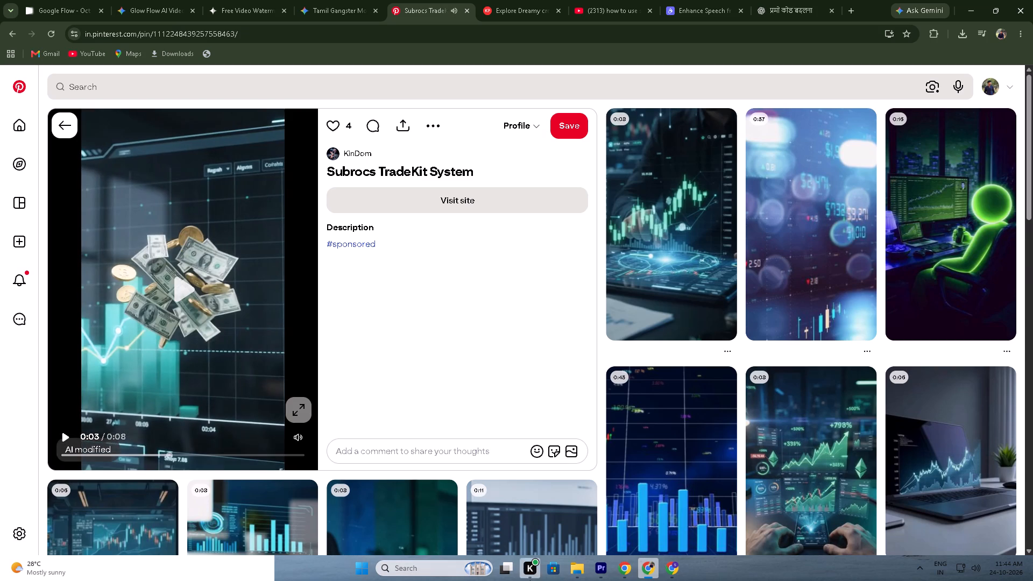
# Switch to Premiere Pro and play the MARKETING_WORK sequence from about 00:00:04:19 to 00:00:08:00.
pyautogui.click(598, 577)
pyautogui.moveTo(414, 282); pyautogui.dragTo(254, 313)
pyautogui.press('space')
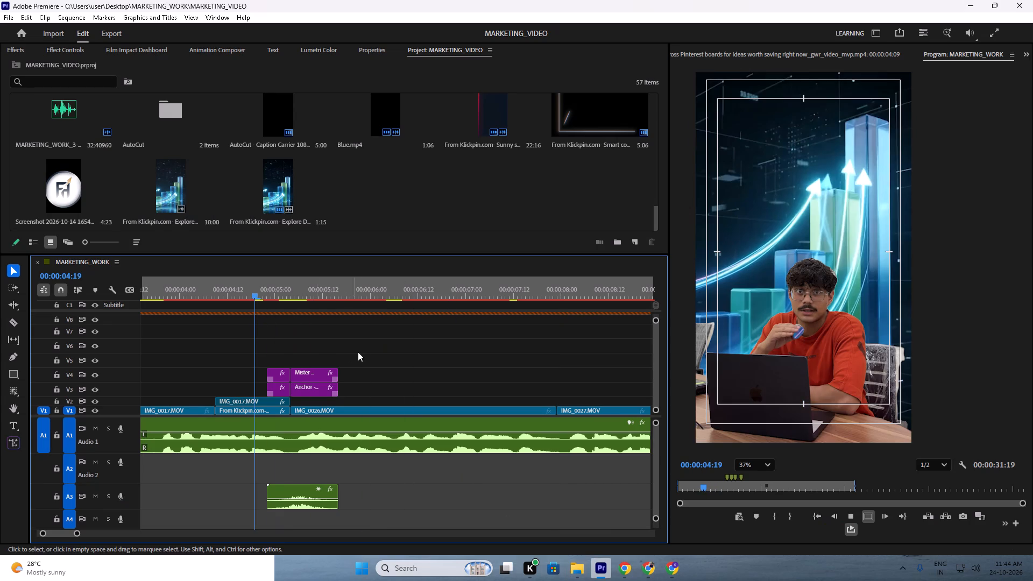
pyautogui.click(358, 352)
pyautogui.keyDown('alt'); pyautogui.scroll(-11, 358, 352); pyautogui.keyUp('alt')
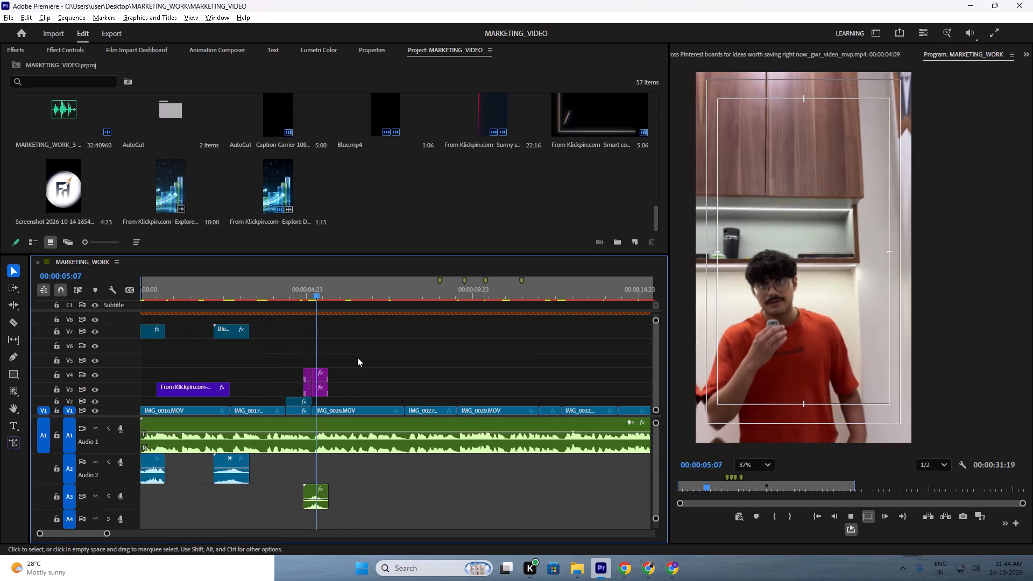
pyautogui.keyDown('alt'); pyautogui.scroll(11, 357, 357); pyautogui.keyUp('alt')
pyautogui.keyDown('alt'); pyautogui.scroll(-5, 364, 365); pyautogui.keyUp('alt')
pyautogui.keyDown('alt'); pyautogui.scroll(7, 400, 387); pyautogui.keyUp('alt')
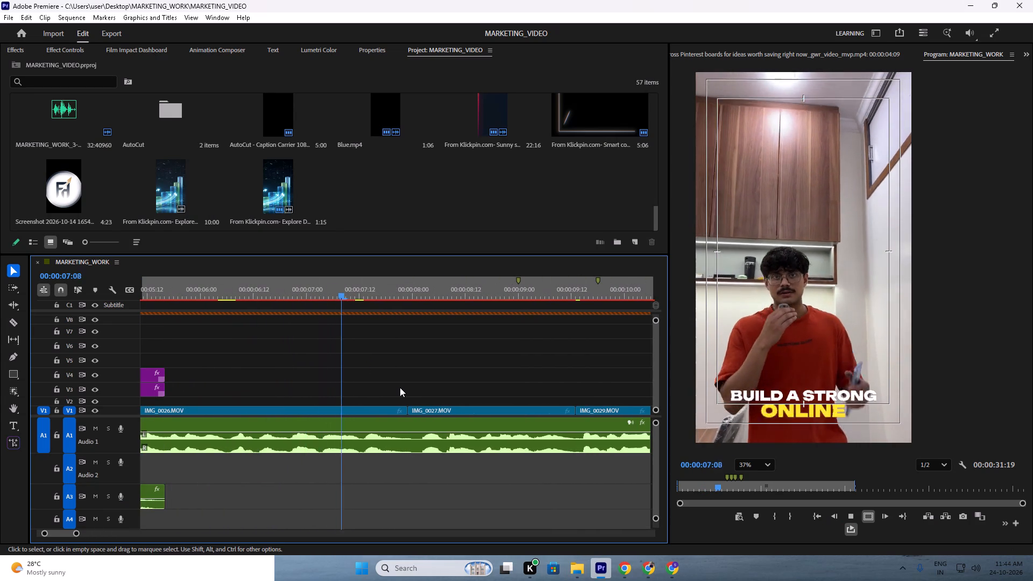
pyautogui.press('space')
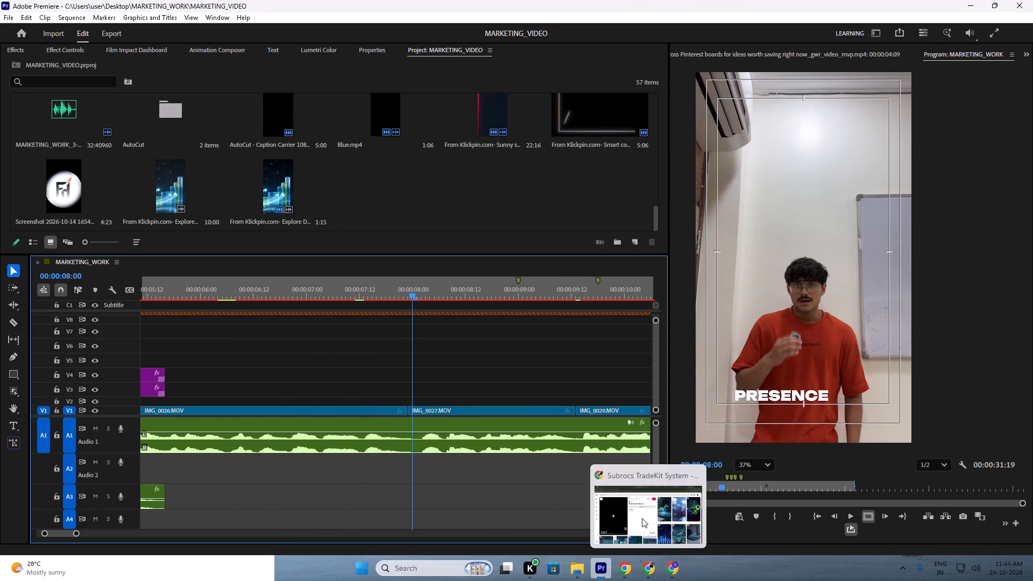
pyautogui.click(642, 518)
pyautogui.scroll(4, 573, 400)
pyautogui.moveTo(668, 275); pyautogui.dragTo(643, 249)
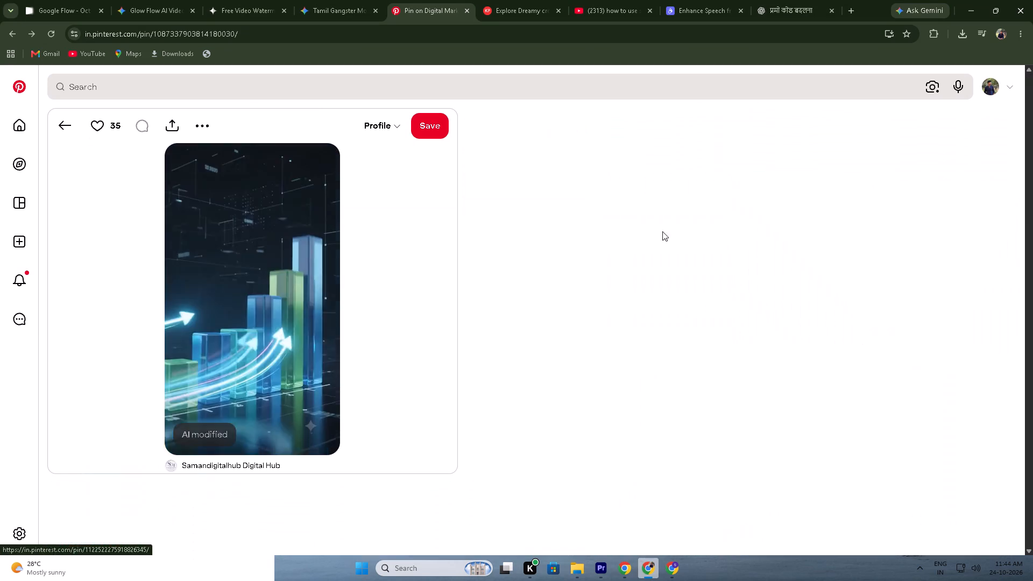
pyautogui.scroll(4, 804, 260)
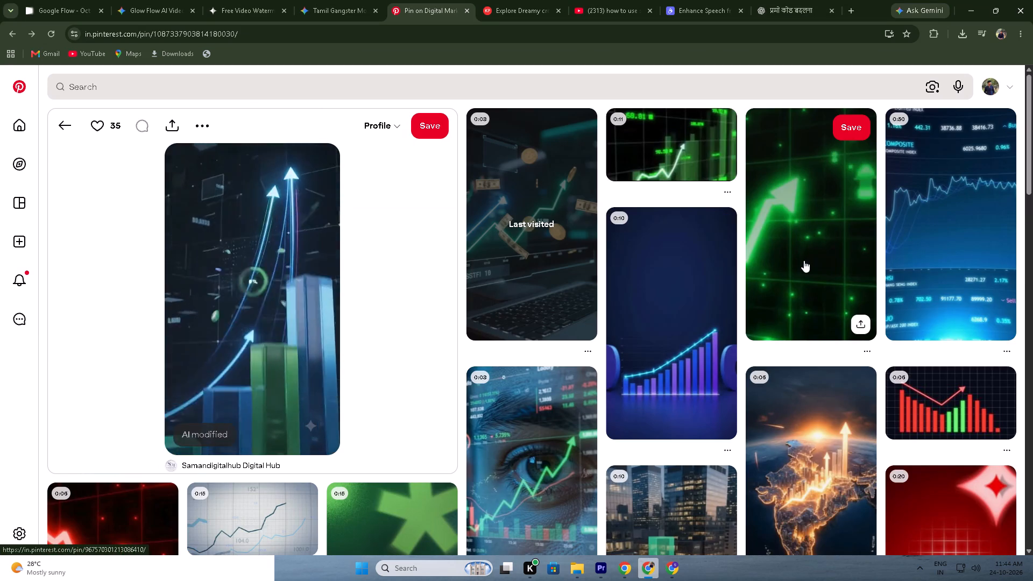
pyautogui.click(588, 374)
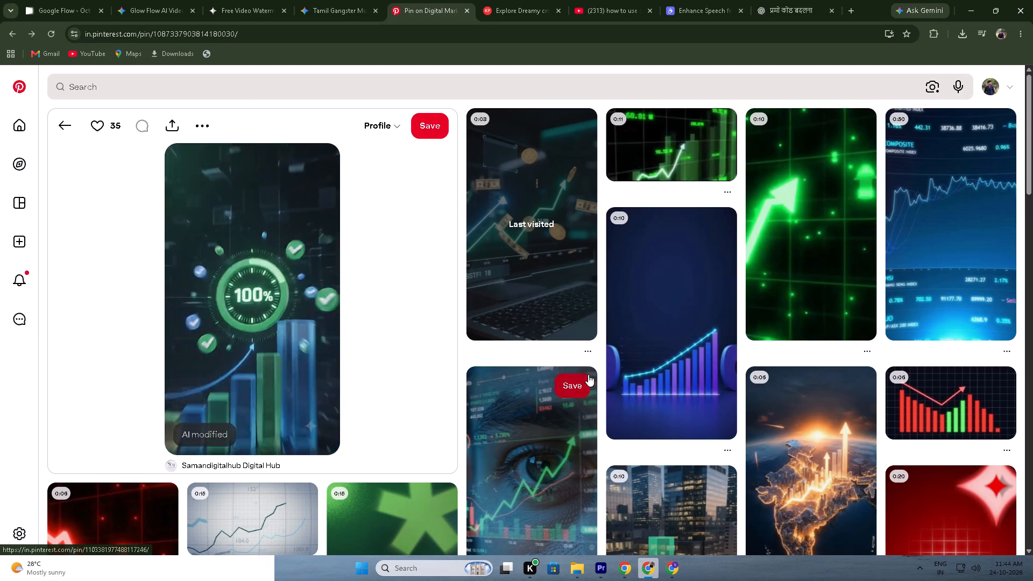
pyautogui.moveTo(284, 310); pyautogui.dragTo(278, 303)
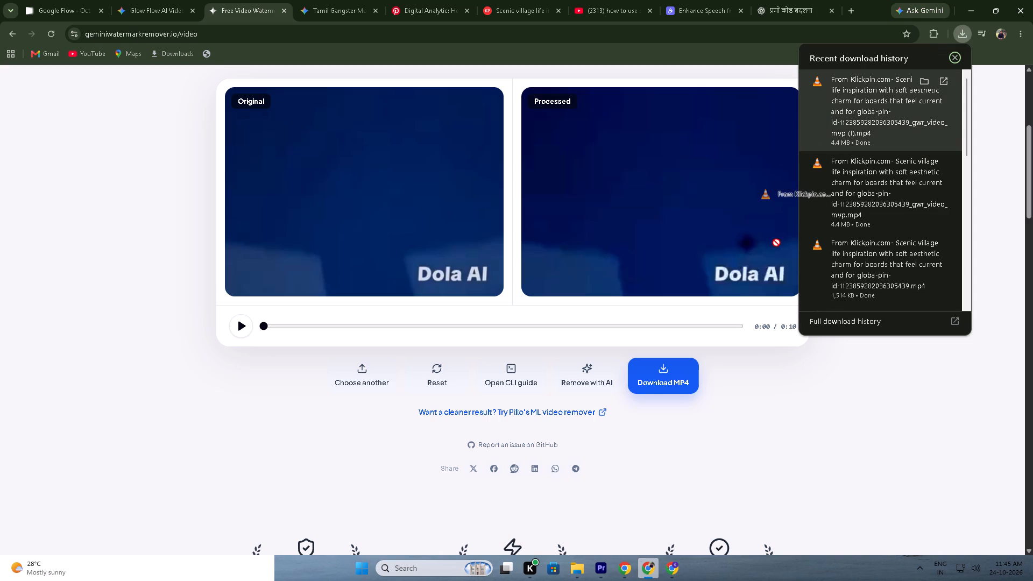
pyautogui.moveTo(776, 243); pyautogui.dragTo(296, 279)
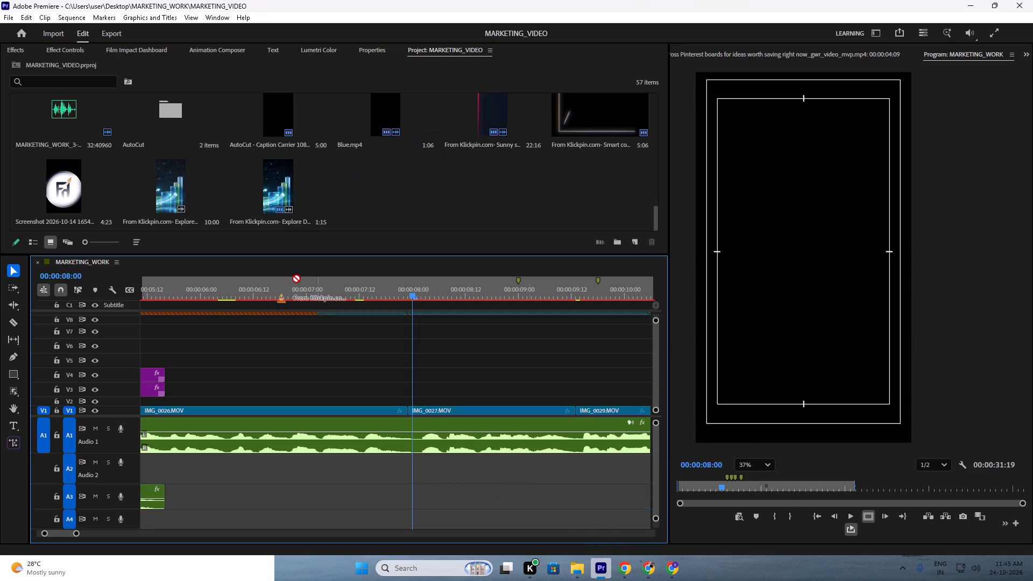
pyautogui.moveTo(296, 279); pyautogui.dragTo(345, 182)
# Open the imported Scenic village life clip in the source monitor and preview its traffic chart and social media icon sections.
pyautogui.doubleClick(346, 182)
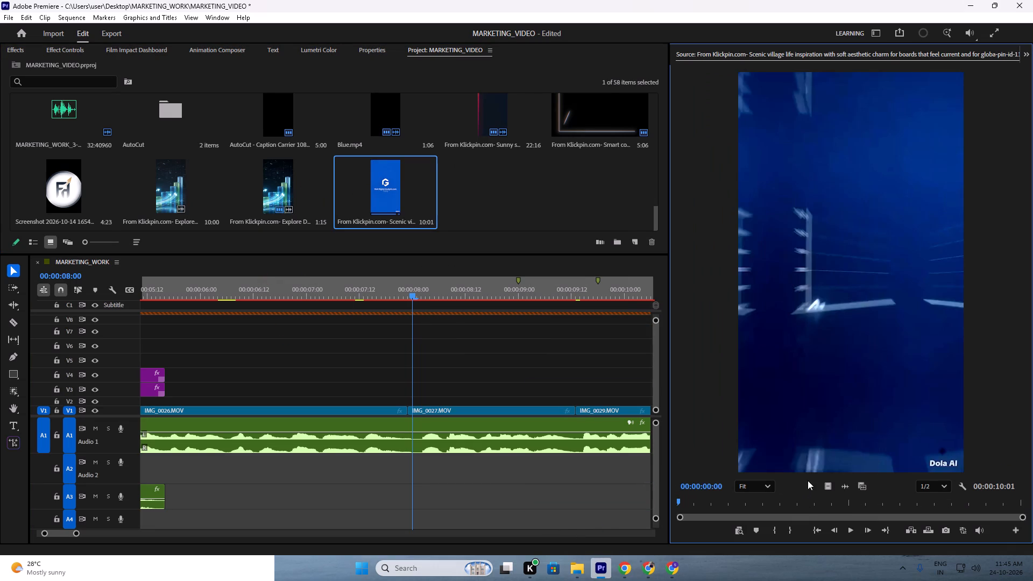
pyautogui.moveTo(778, 501); pyautogui.dragTo(578, 530)
pyautogui.press('space')
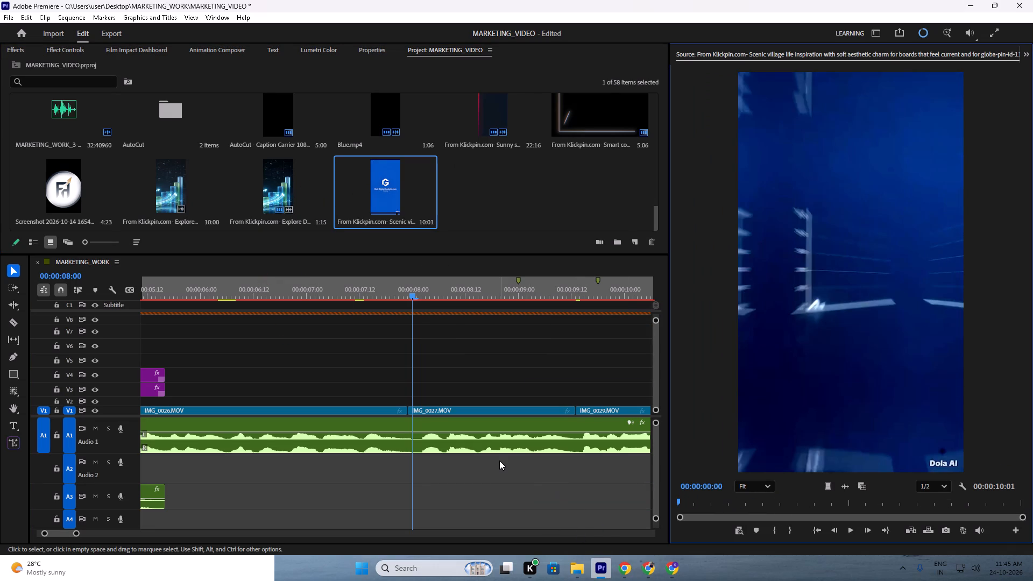
pyautogui.press('space')
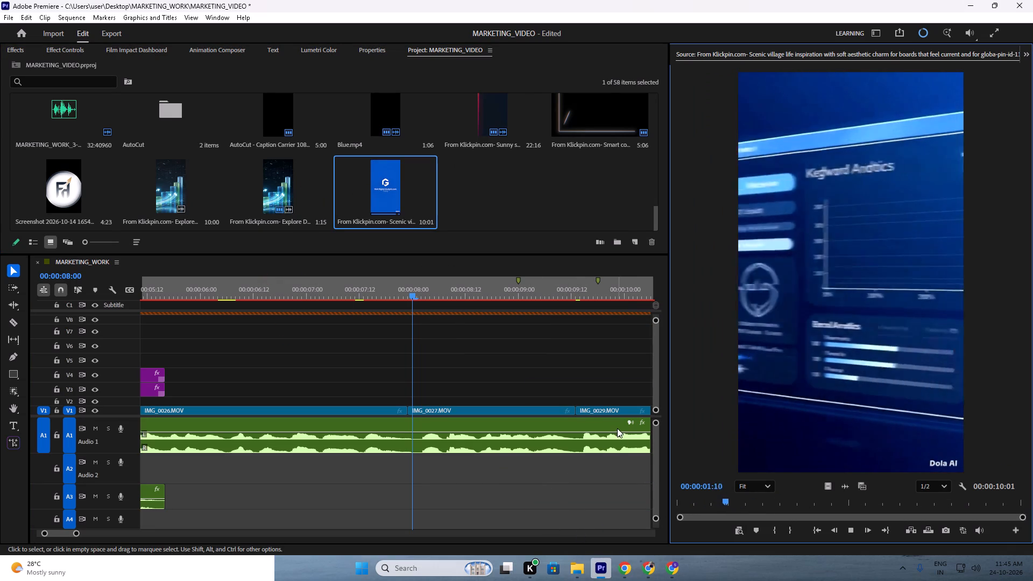
pyautogui.press('space')
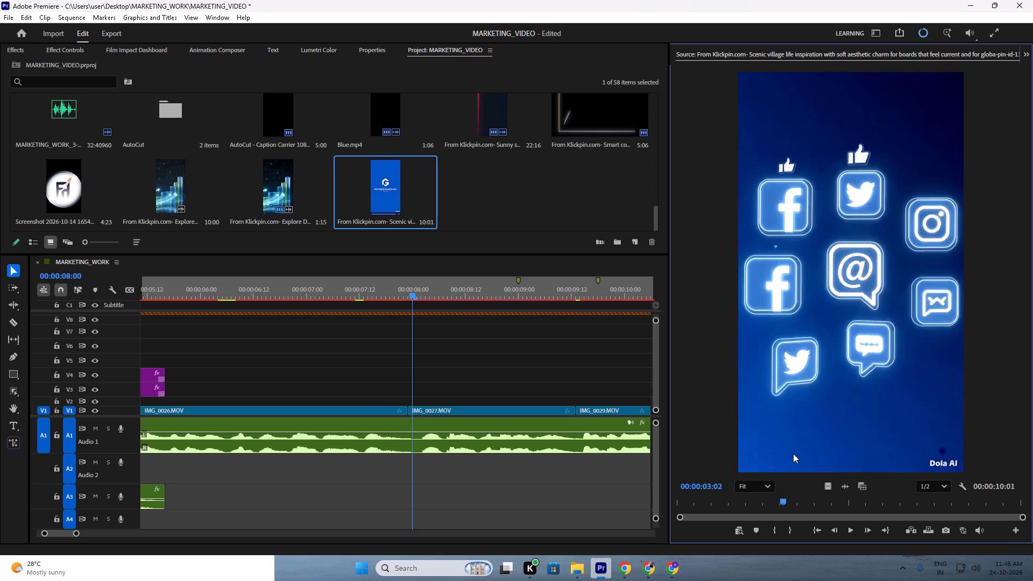
pyautogui.moveTo(798, 504); pyautogui.dragTo(732, 498)
pyautogui.press('space')
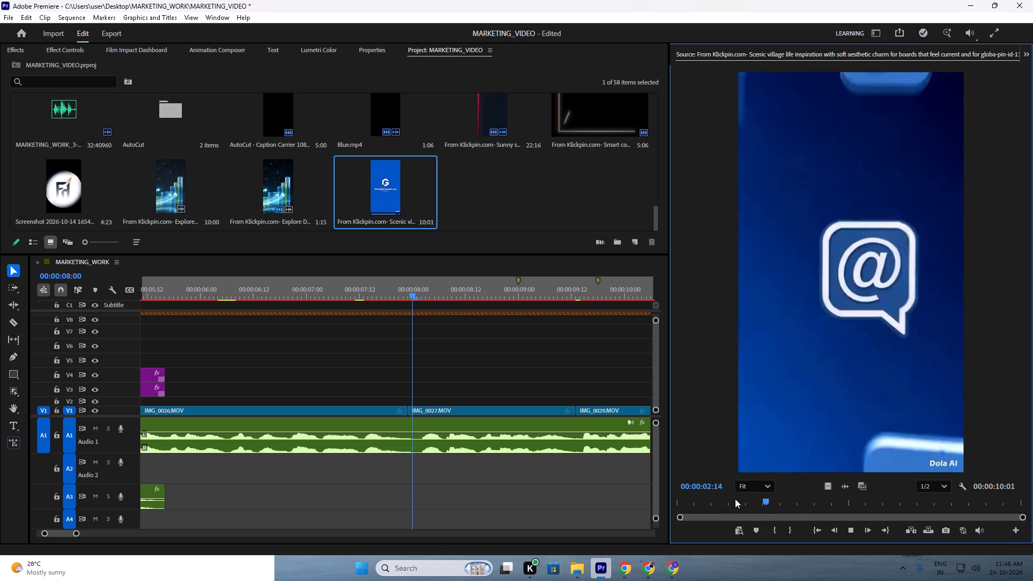
pyautogui.press('space')
pyautogui.press('space')
pyautogui.press('space')
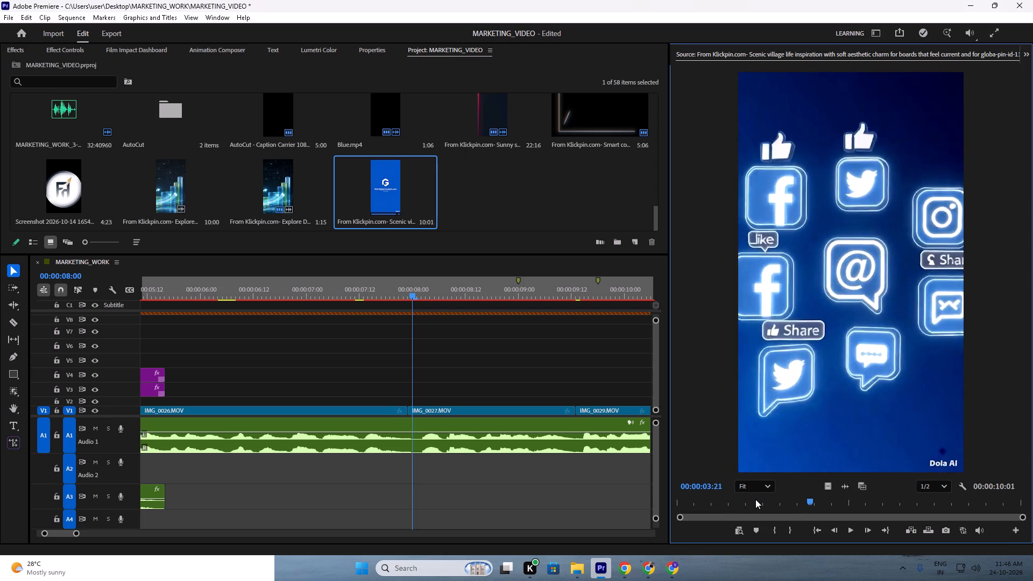
pyautogui.press('space')
pyautogui.press('space')
pyautogui.moveTo(754, 498); pyautogui.dragTo(742, 497)
pyautogui.press('space')
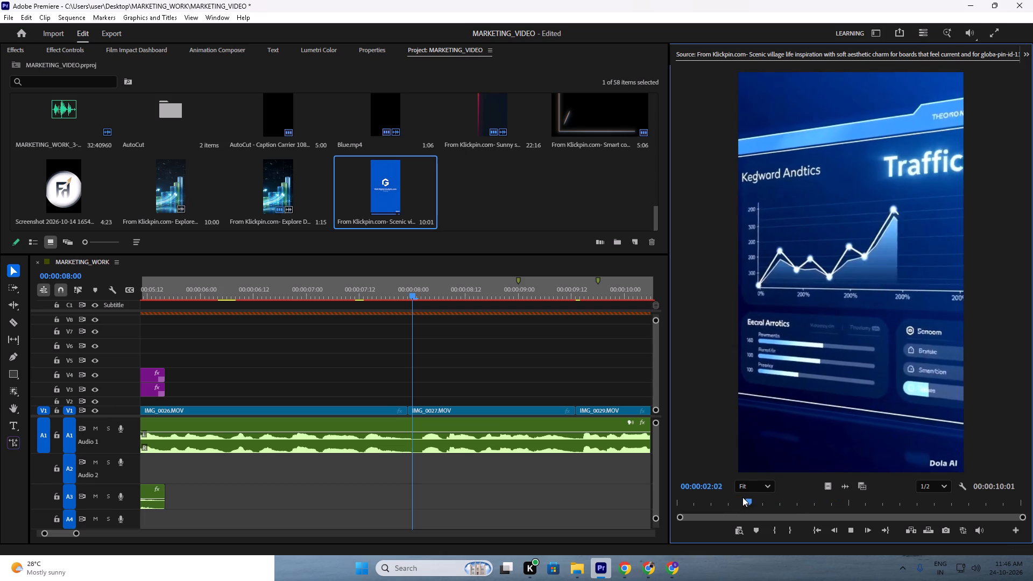
pyautogui.press('space')
# Mark the source clip's In point at 00:00:01:19 and its Out point at 00:00:03:03.
pyautogui.moveTo(748, 501); pyautogui.dragTo(751, 501)
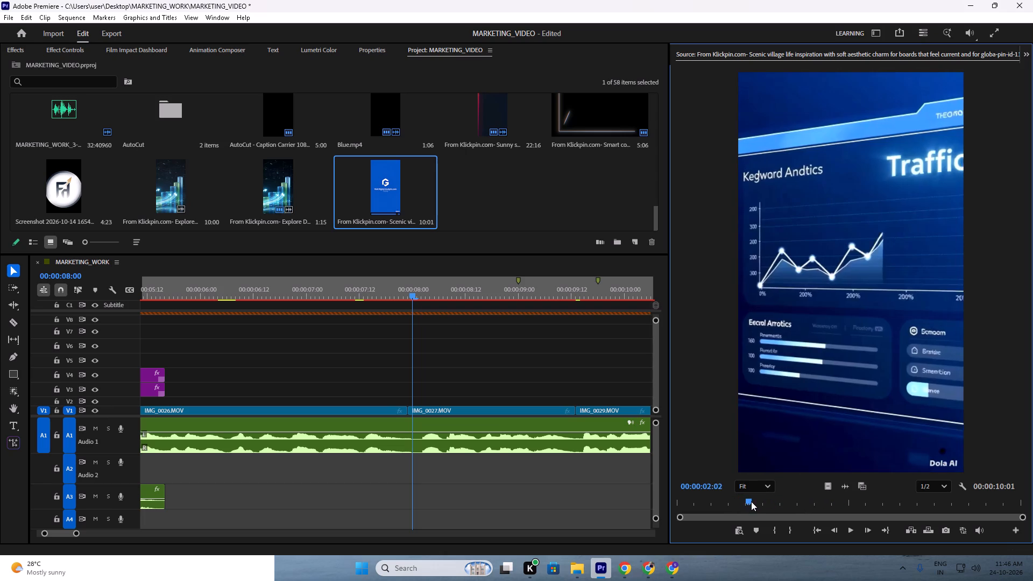
pyautogui.moveTo(751, 501); pyautogui.dragTo(732, 504)
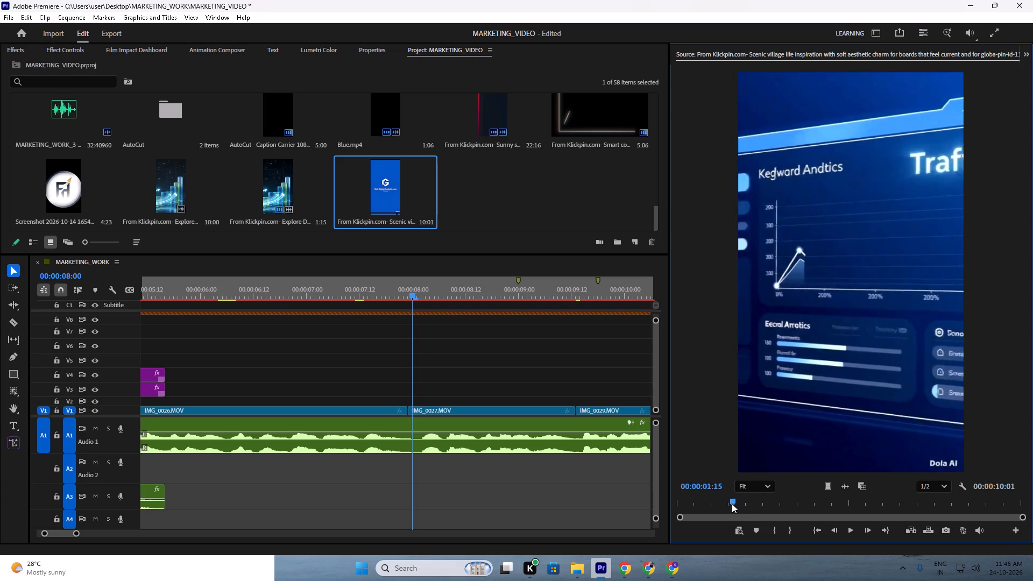
pyautogui.moveTo(732, 504); pyautogui.dragTo(734, 504)
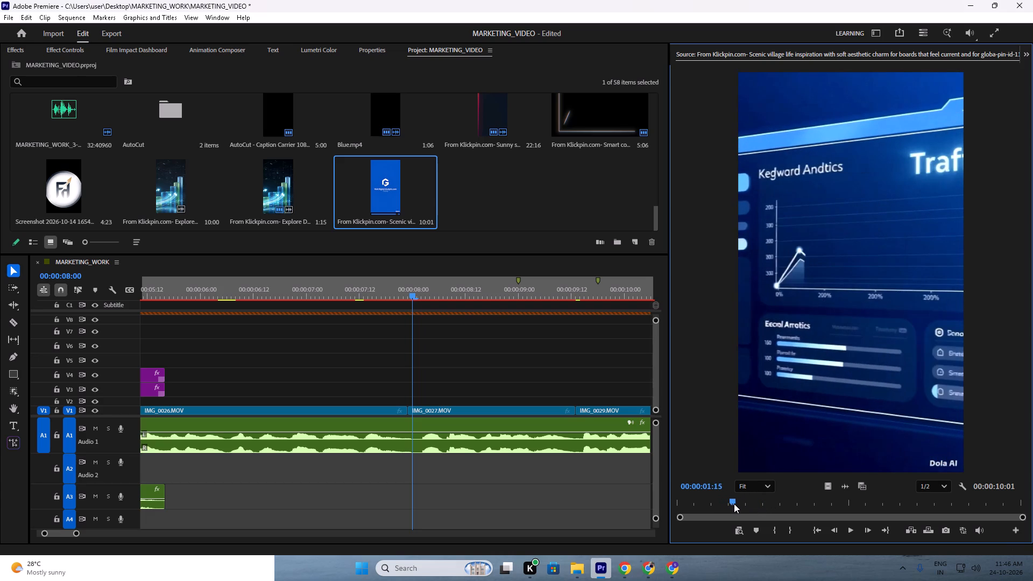
pyautogui.moveTo(734, 504); pyautogui.dragTo(740, 504)
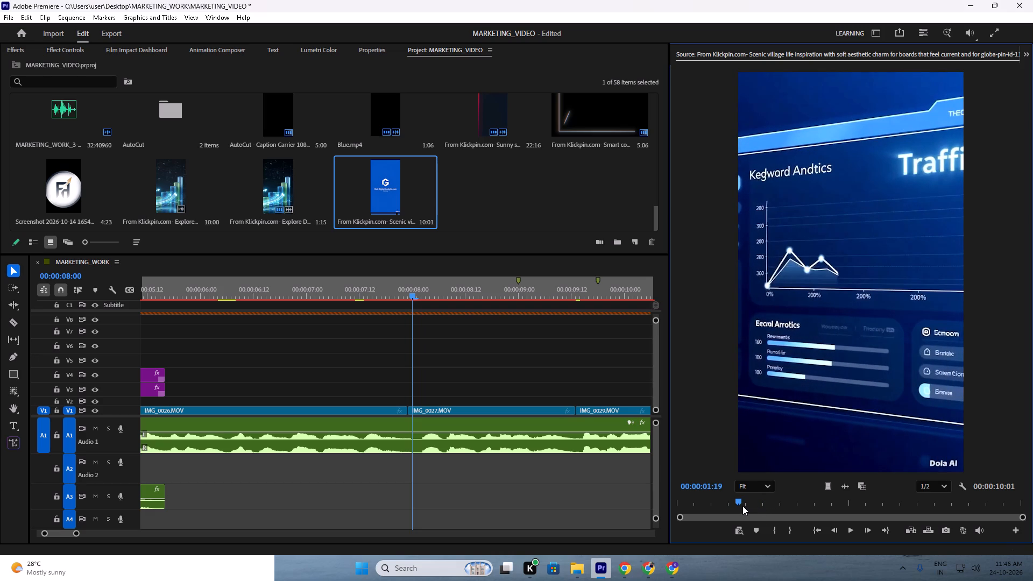
pyautogui.press('i')
pyautogui.press('space')
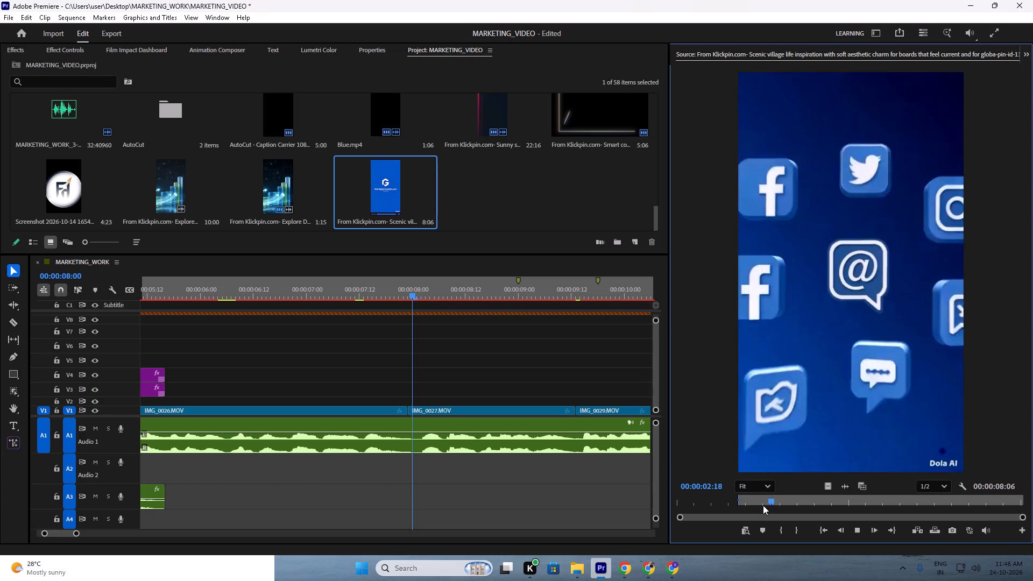
pyautogui.press('space')
pyautogui.press('o')
# Place the marked excerpt on V3 and A3 so it ends at the cut between IMG_0026.MOV and IMG_0027.MOV.
pyautogui.moveTo(855, 322); pyautogui.dragTo(652, 378)
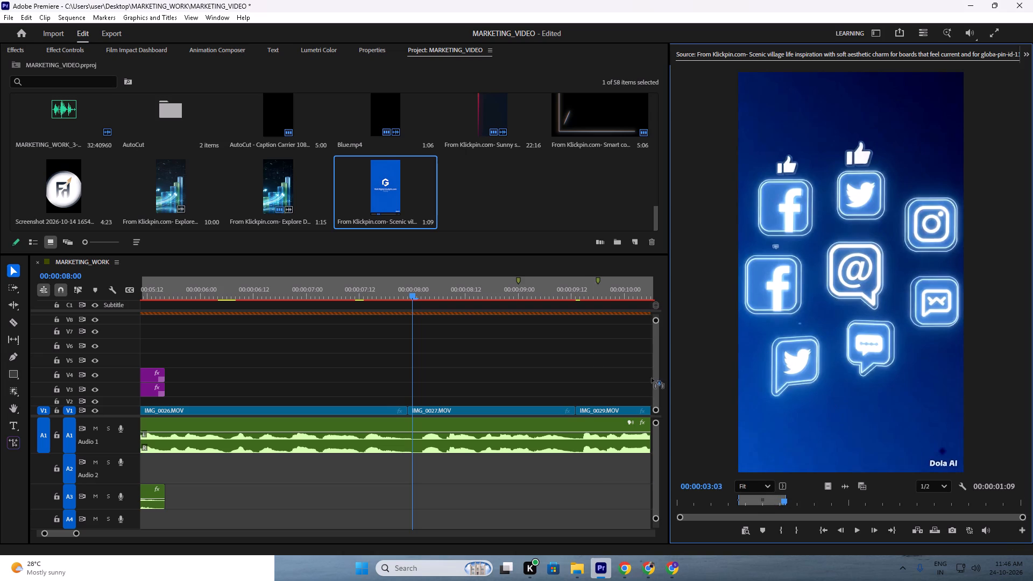
pyautogui.moveTo(652, 378); pyautogui.dragTo(254, 389)
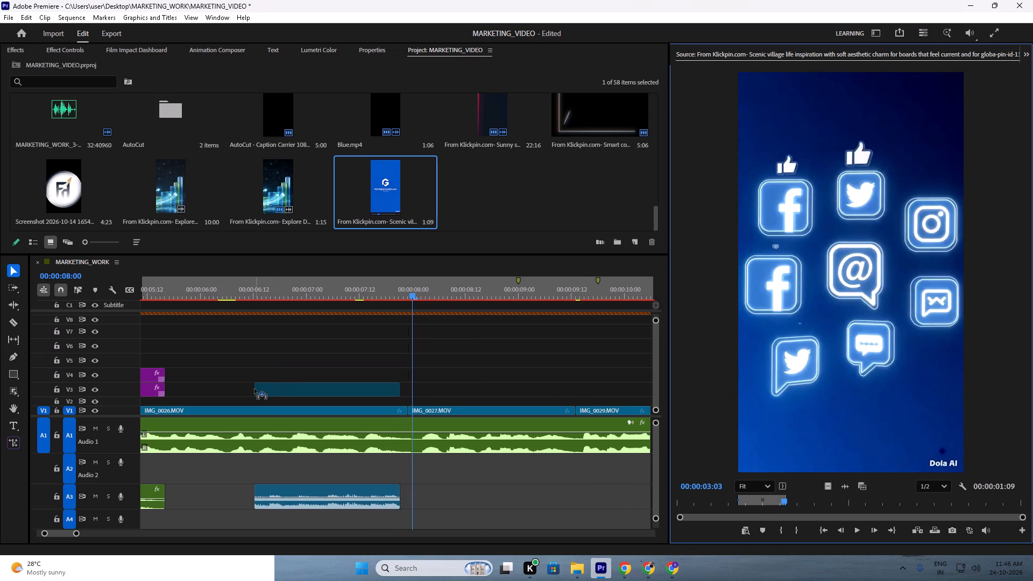
pyautogui.moveTo(254, 389); pyautogui.dragTo(258, 388)
# Play the sequence from about 00:00:05:06 through the new overlay clip to examine its timing against the speech and captions.
pyautogui.scroll(6, 313, 383)
pyautogui.moveTo(324, 293); pyautogui.dragTo(217, 299)
pyautogui.press('space')
pyautogui.click(321, 322)
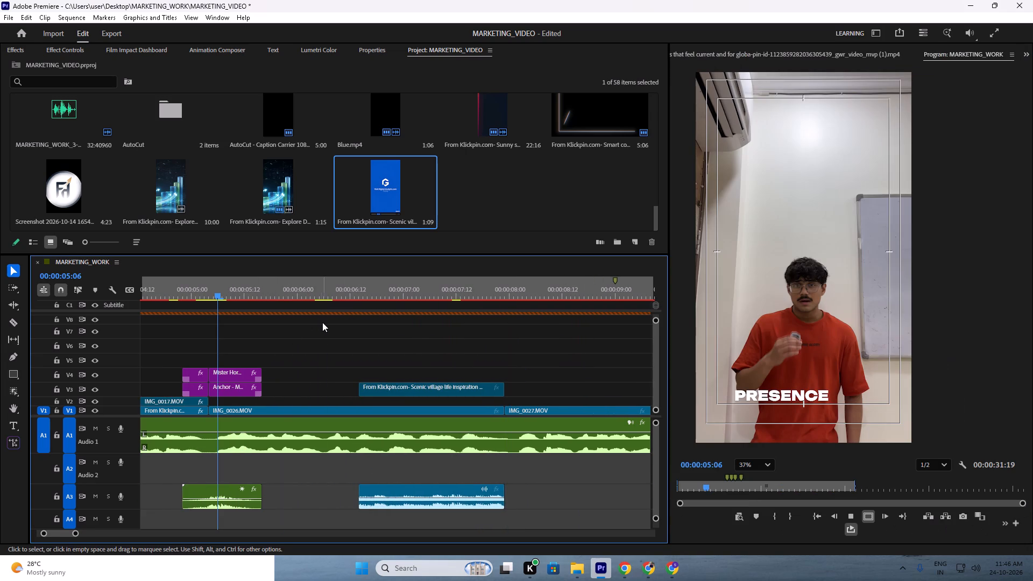
pyautogui.keyDown('alt'); pyautogui.scroll(-4, 315, 342); pyautogui.keyUp('alt')
pyautogui.keyDown('alt'); pyautogui.scroll(6, 338, 355); pyautogui.keyUp('alt')
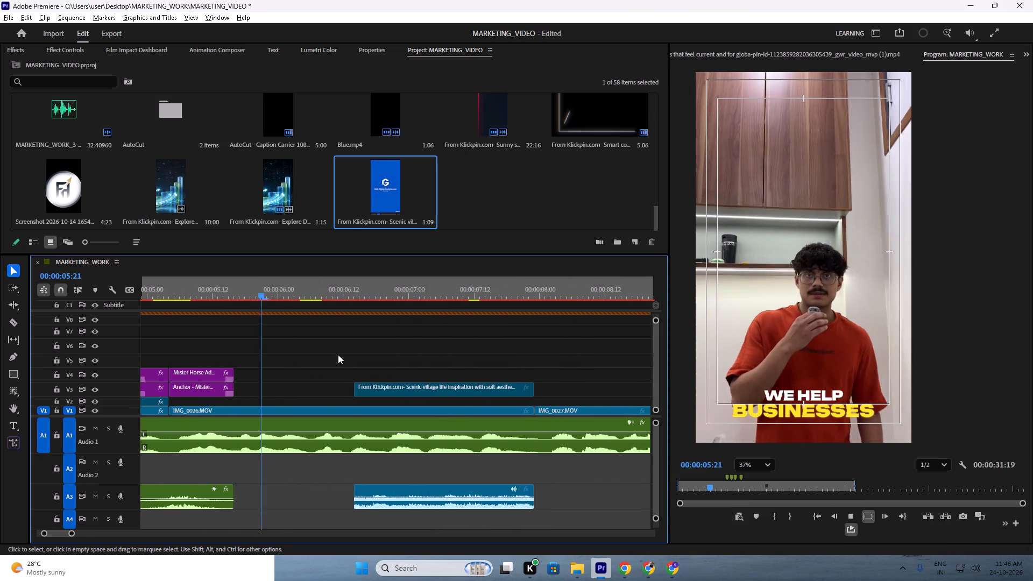
pyautogui.keyDown('alt'); pyautogui.scroll(-5, 338, 355); pyautogui.keyUp('alt')
pyautogui.keyDown('alt'); pyautogui.scroll(7, 355, 357); pyautogui.keyUp('alt')
pyautogui.press('space')
pyautogui.scroll(-4, 349, 364)
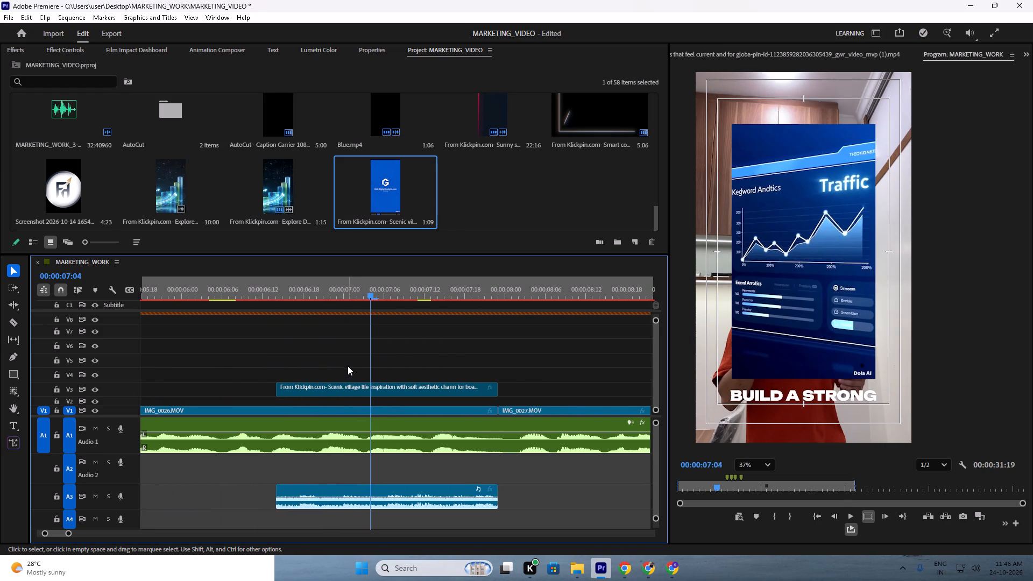
pyautogui.moveTo(304, 282); pyautogui.dragTo(214, 296)
pyautogui.press('space')
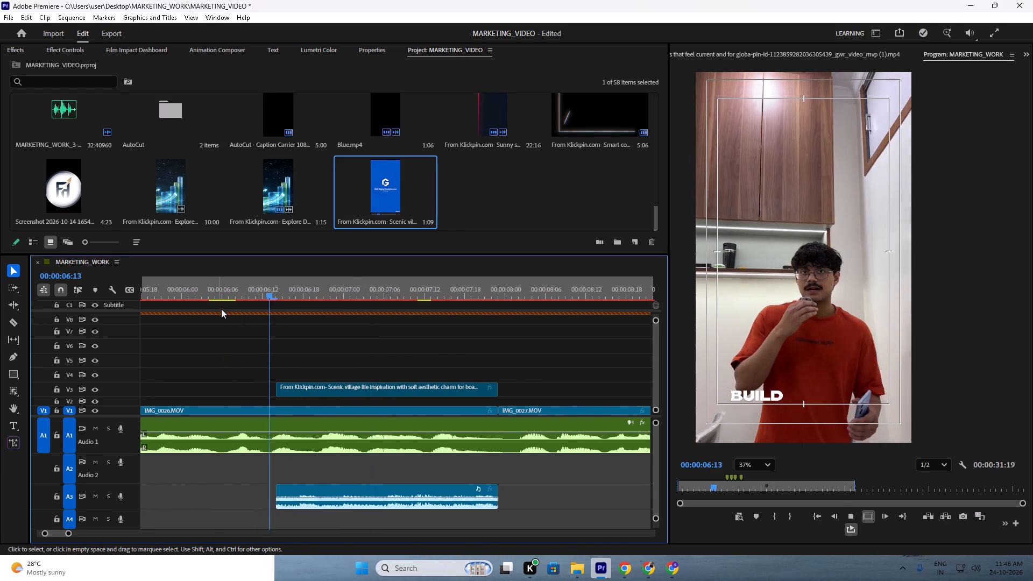
pyautogui.press('space')
pyautogui.press('space')
pyautogui.press('space')
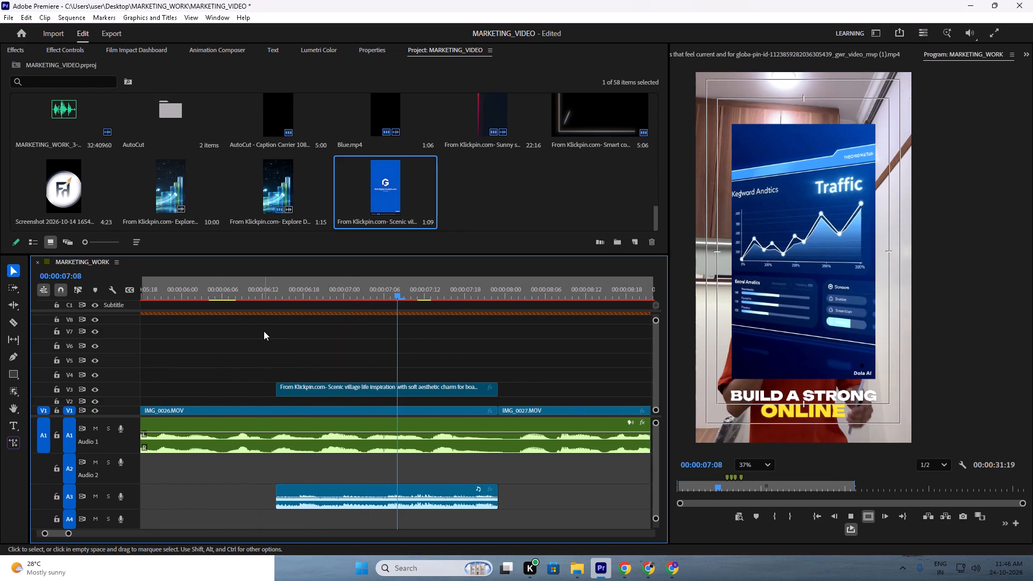
pyautogui.press('space')
pyautogui.press('space')
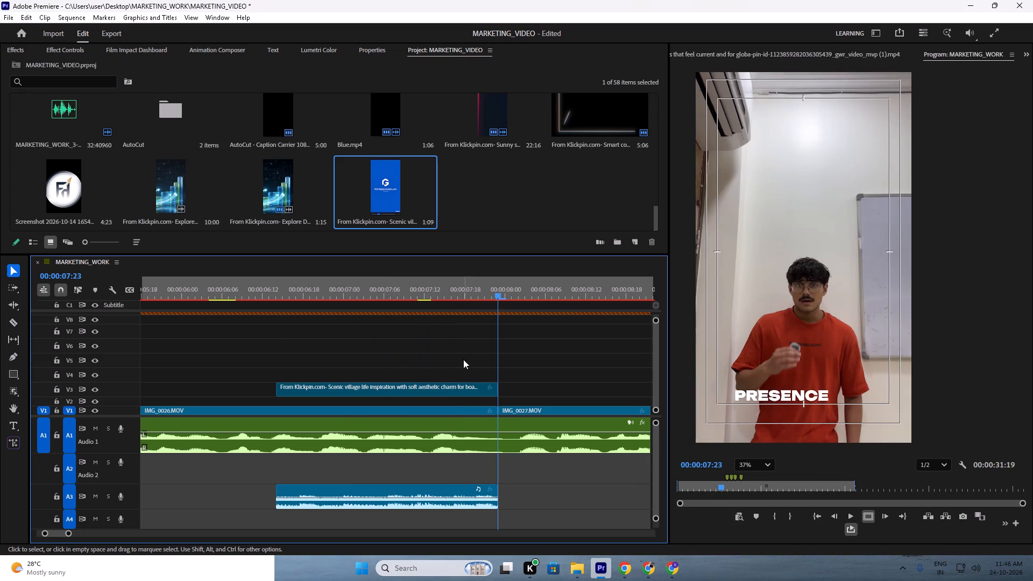
pyautogui.moveTo(465, 294); pyautogui.dragTo(399, 316)
pyautogui.press('space')
pyautogui.press('space')
pyautogui.moveTo(467, 290); pyautogui.dragTo(362, 311)
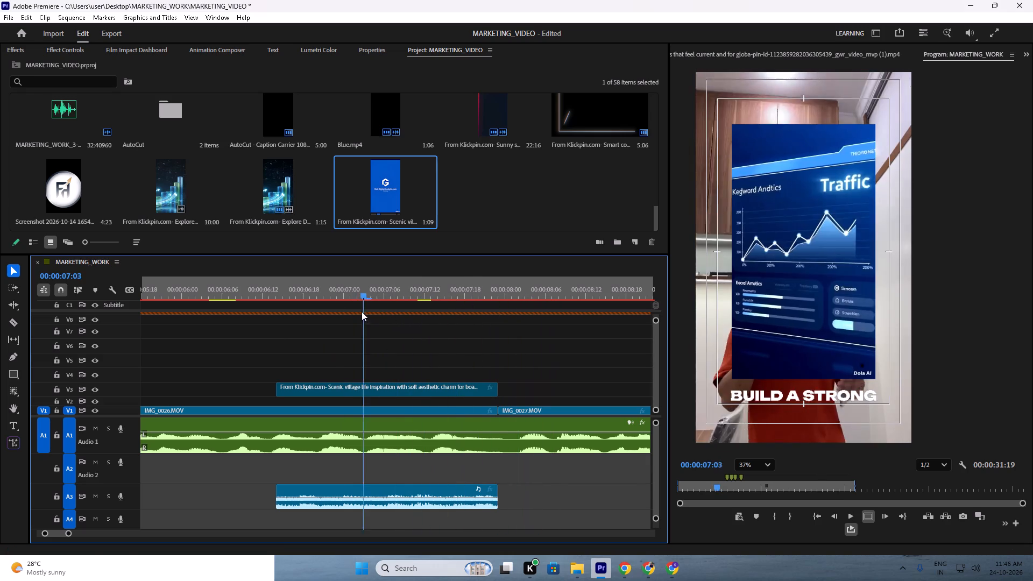
pyautogui.moveTo(362, 311); pyautogui.dragTo(281, 341)
pyautogui.press('space')
pyautogui.press('space')
# Delete the overlay clip's audio from track A3, keeping its video.
pyautogui.click(376, 489)
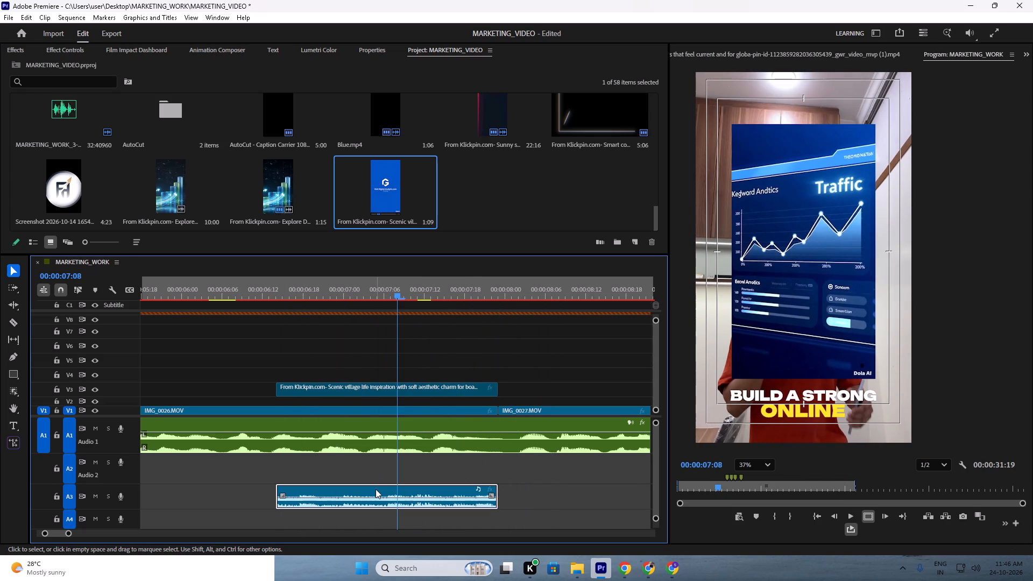
pyautogui.rightClick(376, 489)
pyautogui.click(445, 105)
# Replay the overlay section and examine its end around the cut at 00:00:07:23.
pyautogui.moveTo(319, 289); pyautogui.dragTo(277, 300)
pyautogui.press('space')
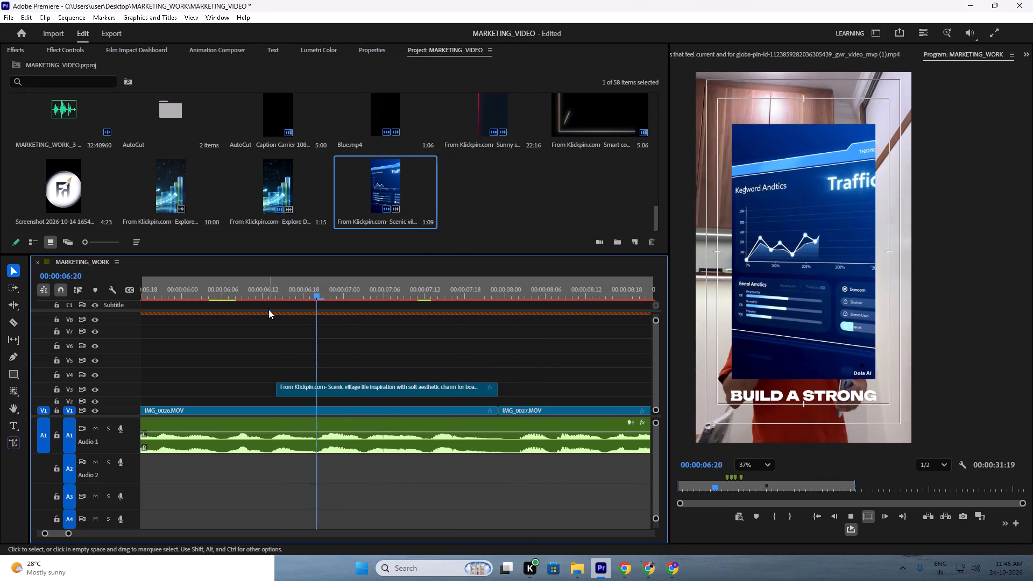
pyautogui.press('space')
pyautogui.press('space')
pyautogui.press('space')
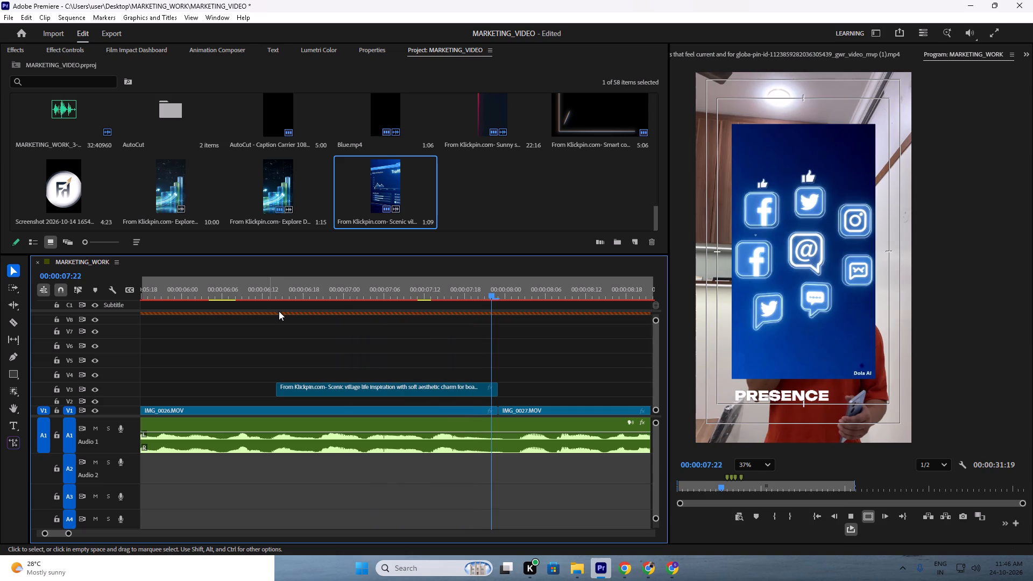
pyautogui.press('space')
pyautogui.moveTo(510, 275); pyautogui.dragTo(505, 296)
pyautogui.moveTo(514, 294); pyautogui.dragTo(494, 315)
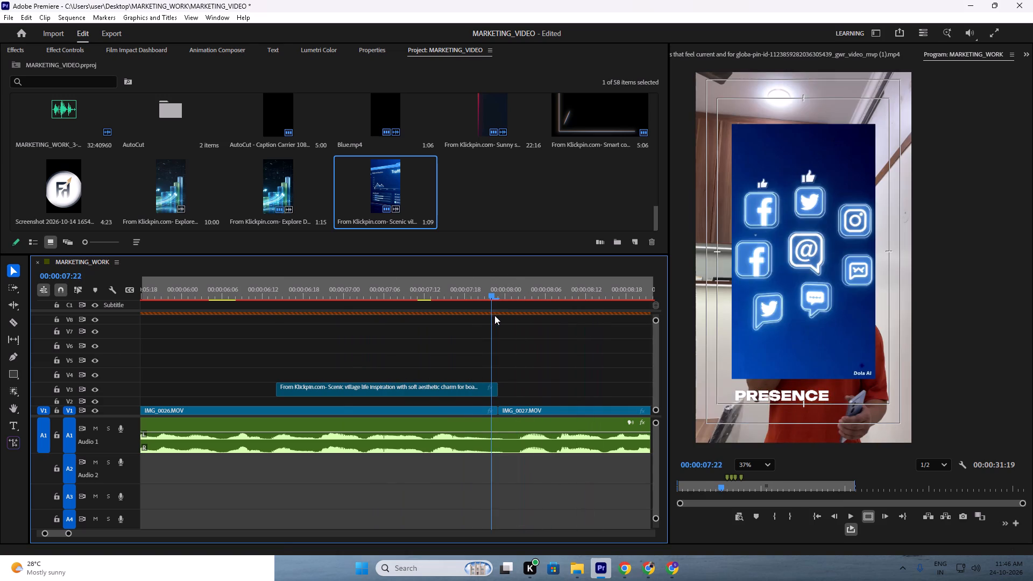
pyautogui.moveTo(494, 315); pyautogui.dragTo(499, 314)
# Move the overlay clip from V3 down to V2.
pyautogui.moveTo(399, 393); pyautogui.dragTo(399, 401)
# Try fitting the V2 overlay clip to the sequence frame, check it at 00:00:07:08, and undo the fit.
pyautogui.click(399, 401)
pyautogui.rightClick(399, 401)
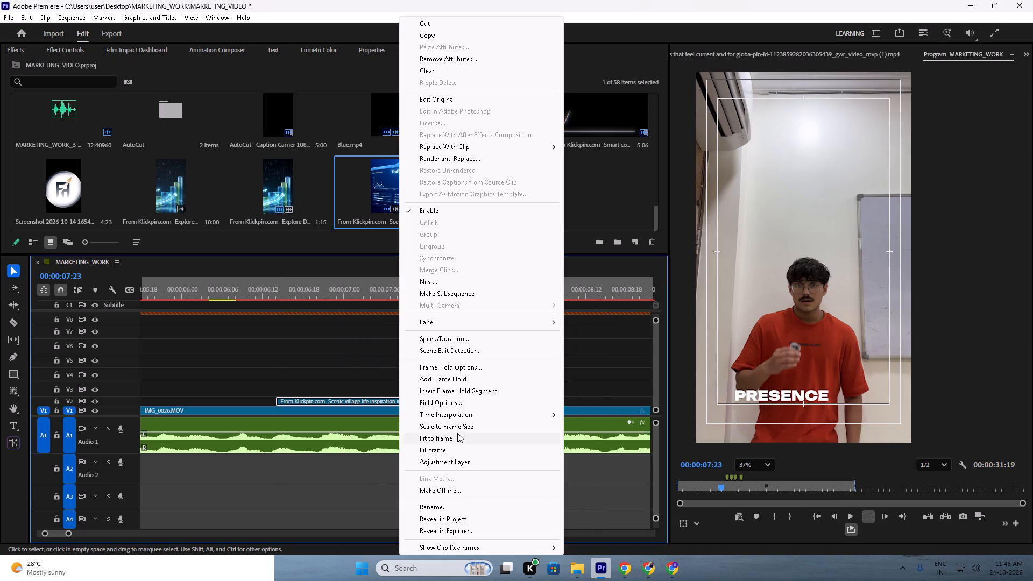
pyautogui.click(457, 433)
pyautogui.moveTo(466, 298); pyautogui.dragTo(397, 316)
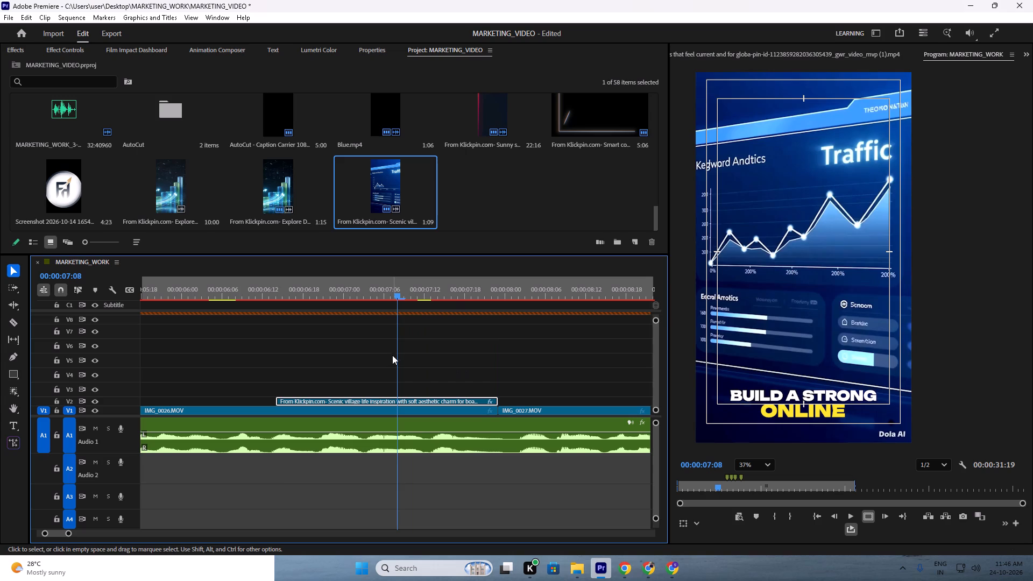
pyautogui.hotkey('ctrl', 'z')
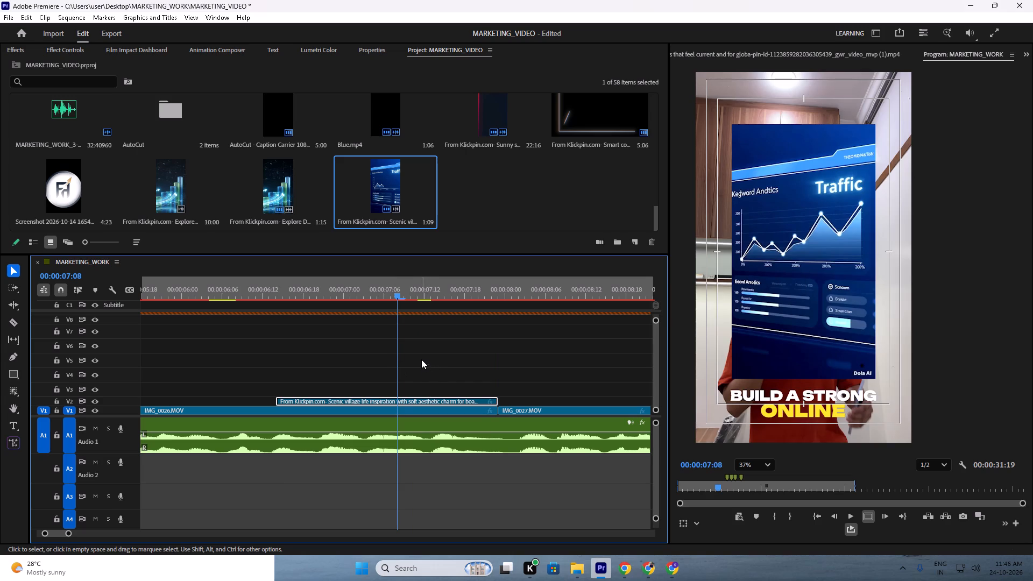
# Crop 7% off the bottom of the V2 traffic-chart overlay clip to remove its watermark.
pyautogui.click(404, 409)
pyautogui.click(401, 397)
pyautogui.click(67, 59)
pyautogui.click(66, 45)
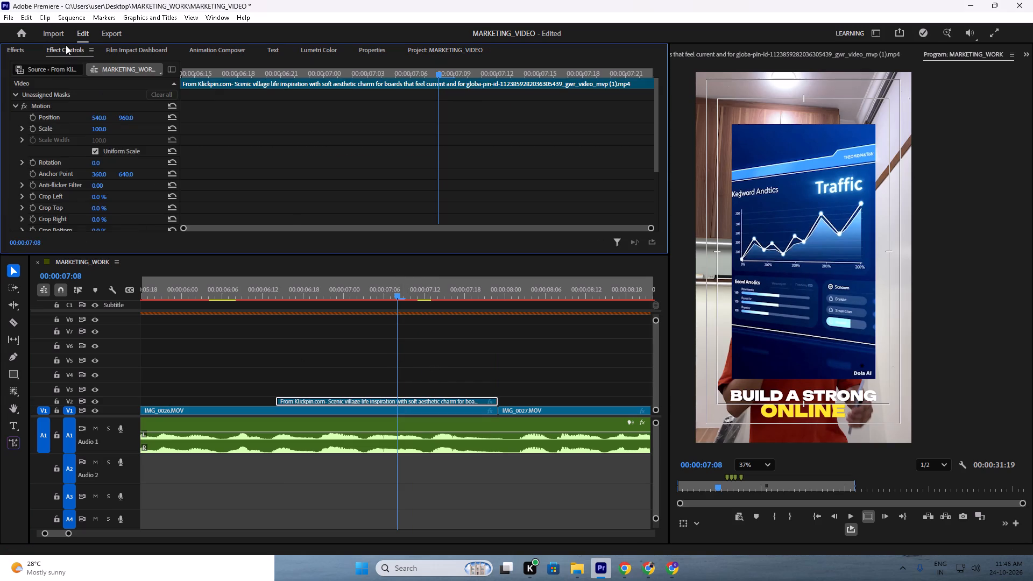
pyautogui.scroll(-11, 67, 144)
pyautogui.scroll(10, 95, 175)
pyautogui.scroll(-3, 93, 186)
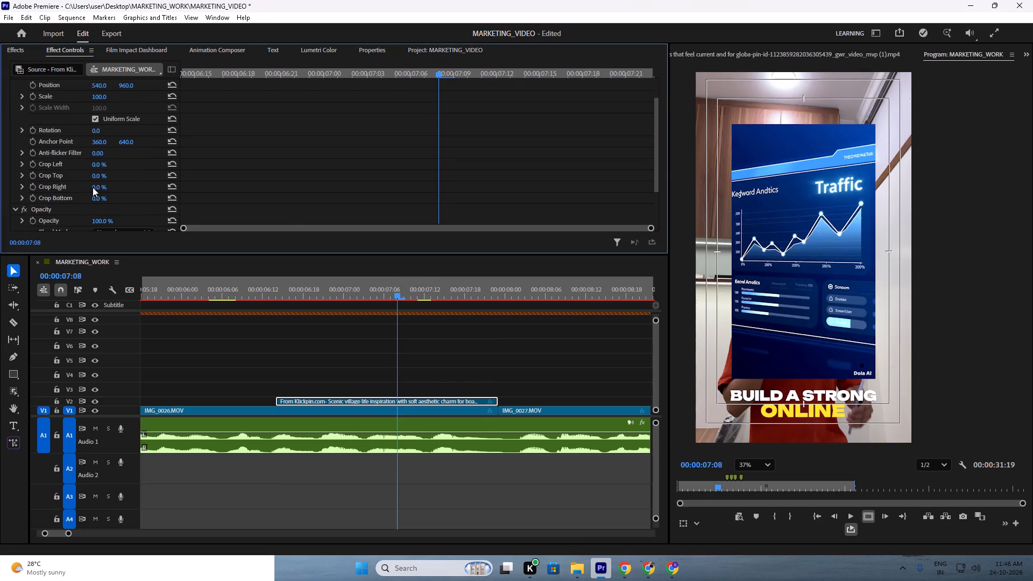
pyautogui.moveTo(97, 197); pyautogui.dragTo(92, 197)
pyautogui.moveTo(92, 197); pyautogui.dragTo(47, 193)
pyautogui.moveTo(47, 193); pyautogui.dragTo(30, 192)
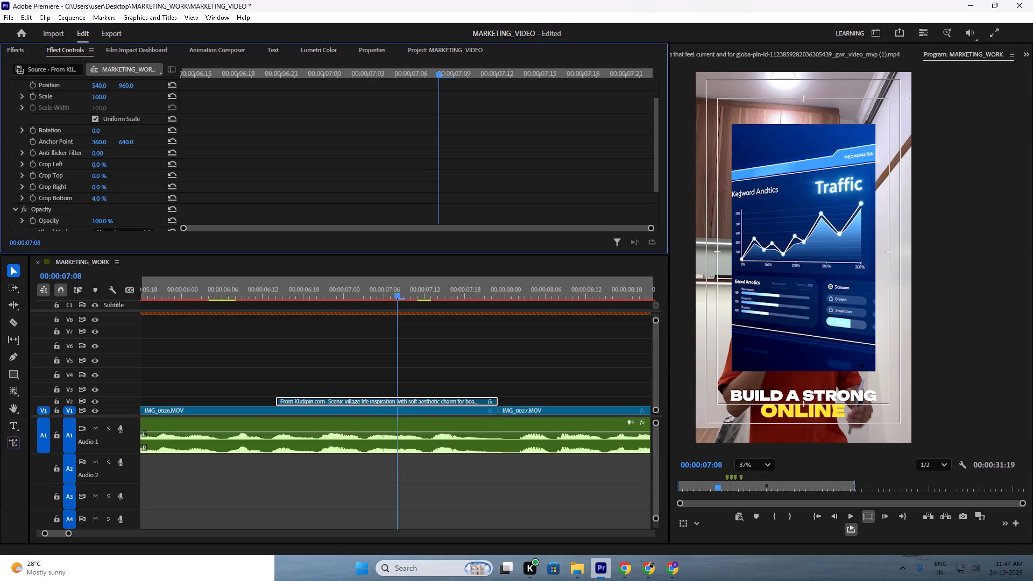
pyautogui.moveTo(30, 192); pyautogui.dragTo(26, 191)
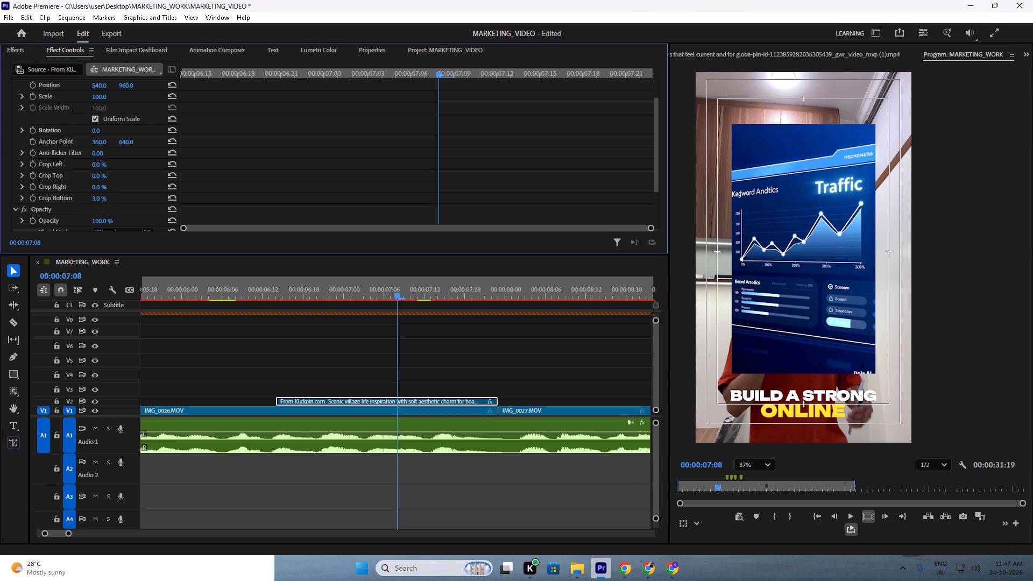
pyautogui.moveTo(26, 191); pyautogui.dragTo(28, 191)
# Reposition the traffic-chart overlay to about 531.9, 1046.4 in the frame and scale it to 124.
pyautogui.scroll(6, 66, 131)
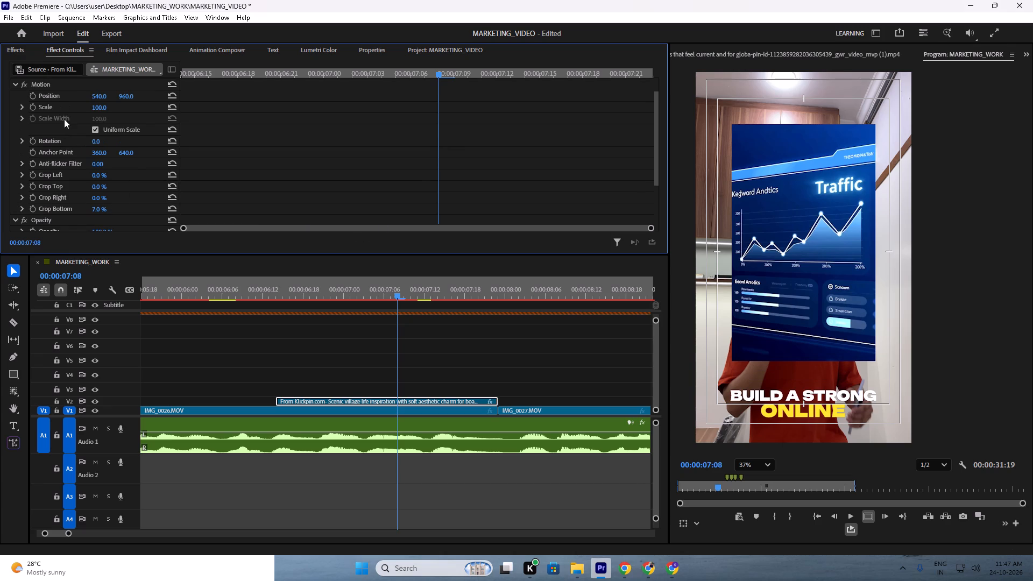
pyautogui.click(61, 125)
pyautogui.moveTo(842, 254); pyautogui.dragTo(839, 274)
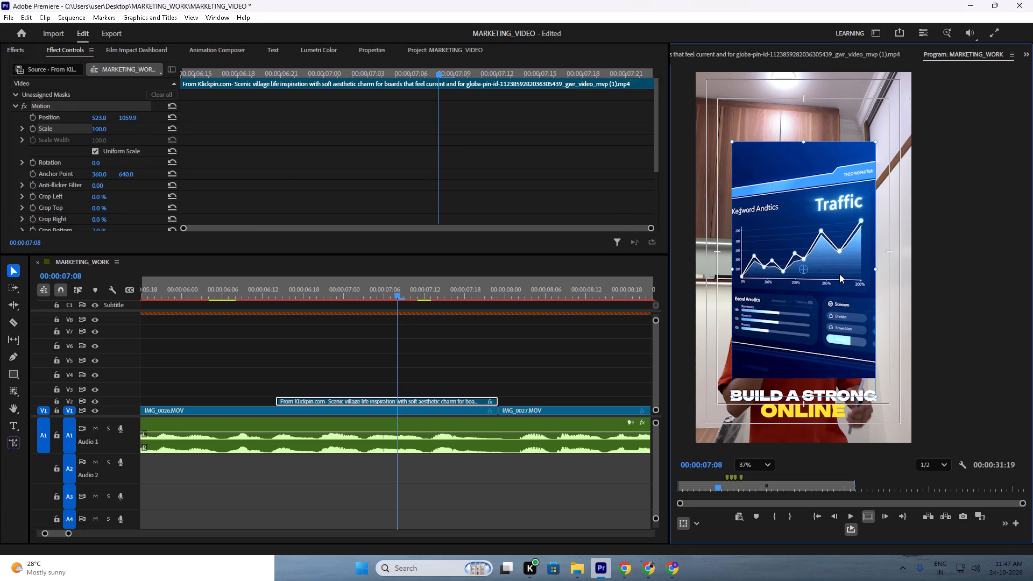
pyautogui.moveTo(839, 274); pyautogui.dragTo(847, 271)
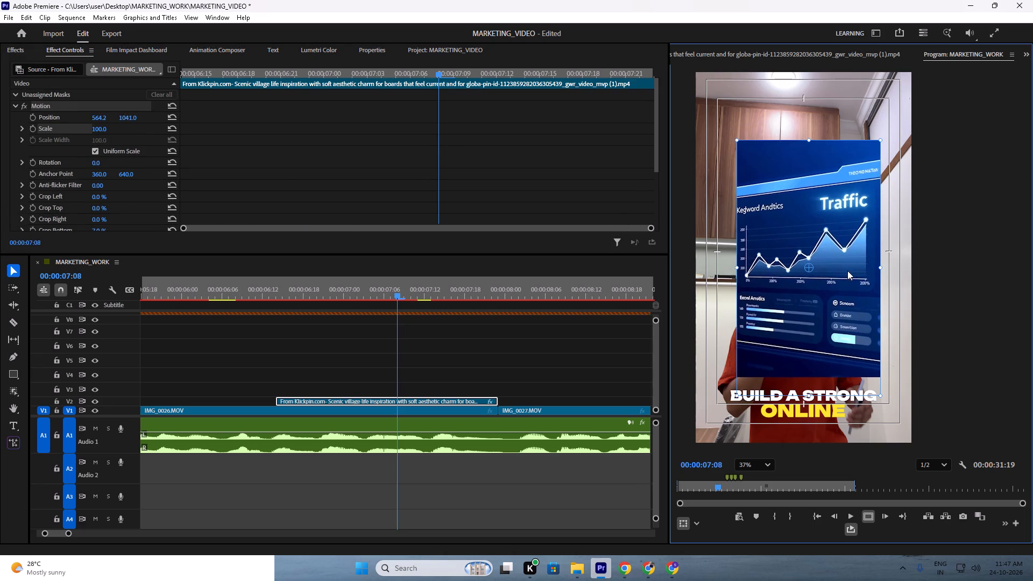
pyautogui.moveTo(847, 271); pyautogui.dragTo(841, 261)
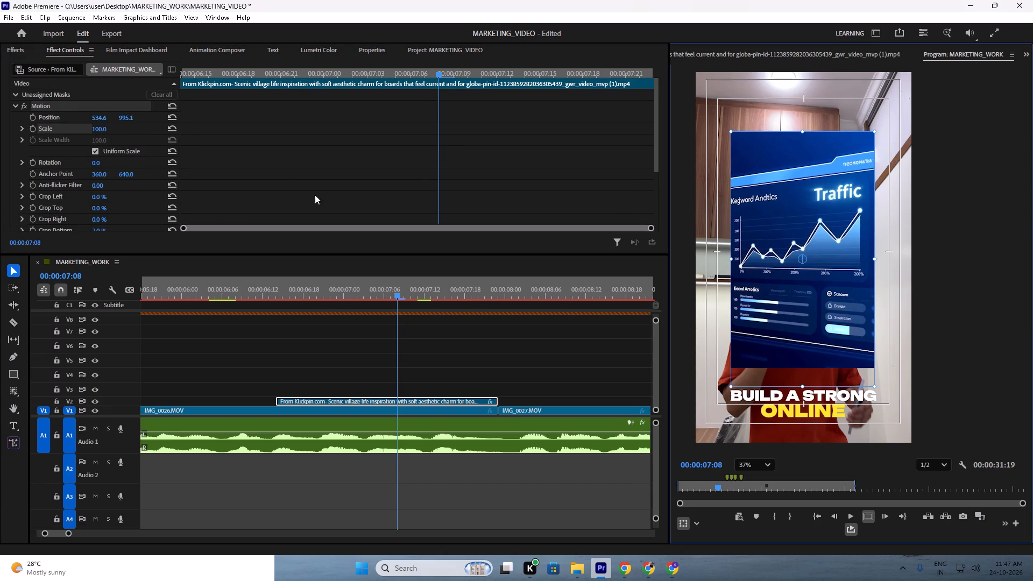
pyautogui.moveTo(108, 126); pyautogui.dragTo(110, 126)
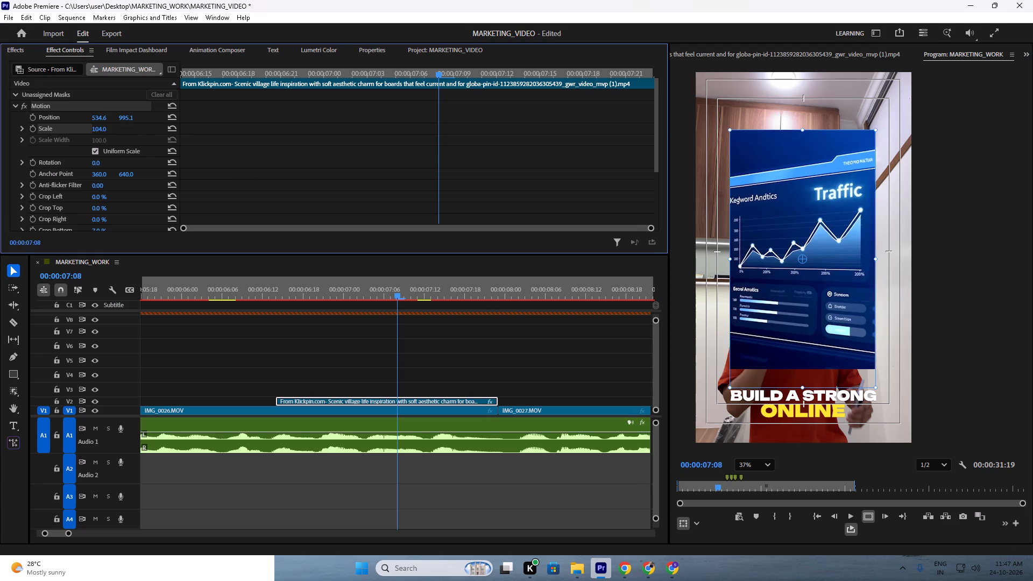
pyautogui.moveTo(110, 126); pyautogui.dragTo(121, 126)
pyautogui.moveTo(832, 263); pyautogui.dragTo(832, 263)
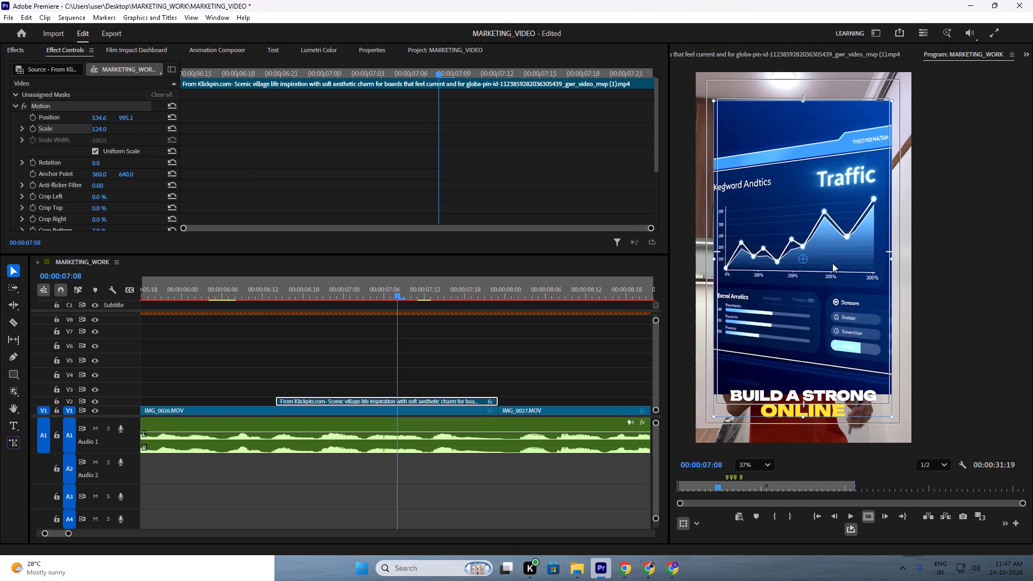
pyautogui.moveTo(832, 263); pyautogui.dragTo(832, 273)
# Move the traffic-chart overlay clip up from V2 to V3, keeping its timing.
pyautogui.moveTo(334, 400); pyautogui.dragTo(331, 379)
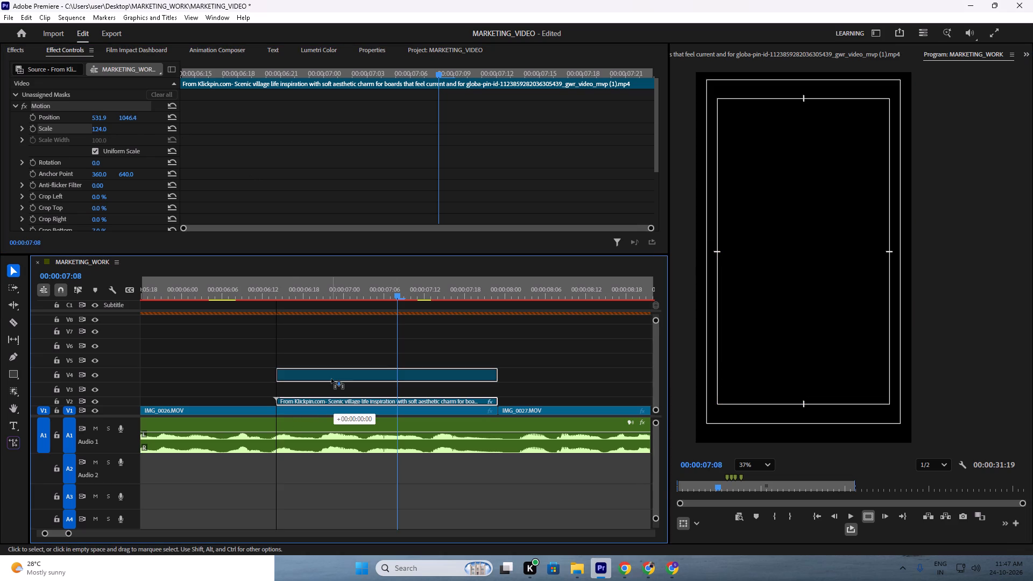
pyautogui.moveTo(331, 379); pyautogui.dragTo(331, 383)
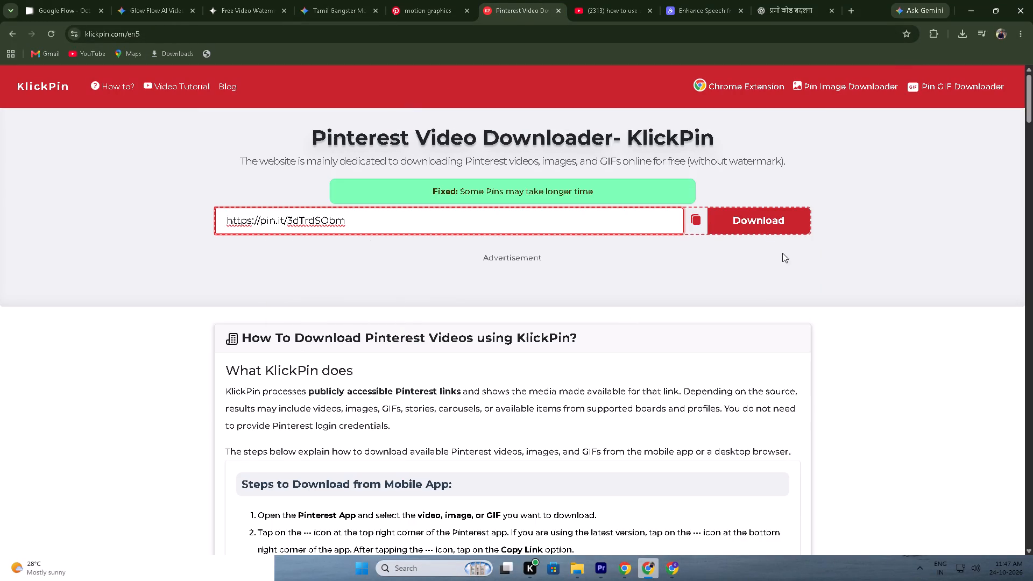
pyautogui.click(758, 210)
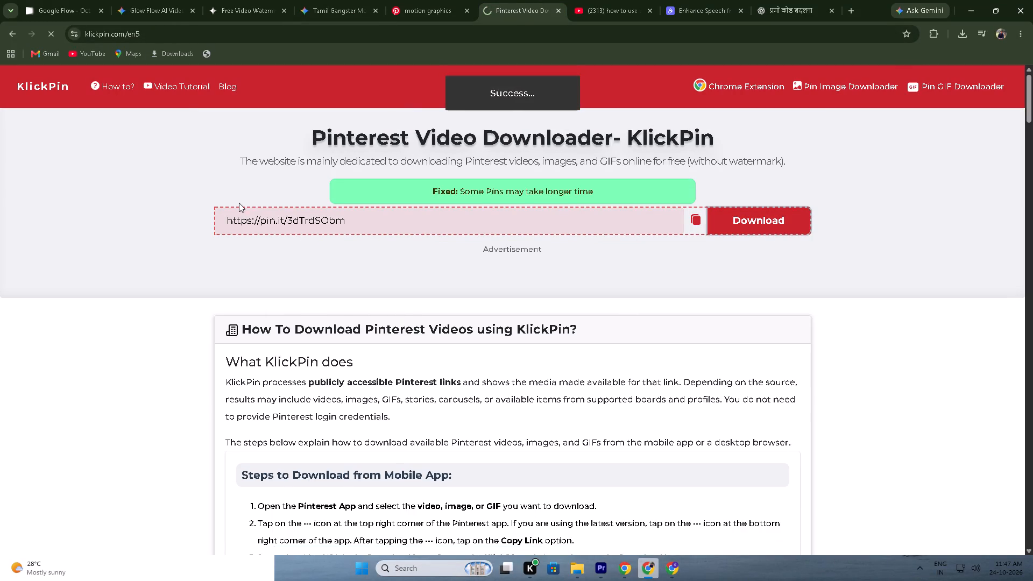
pyautogui.click(445, 261)
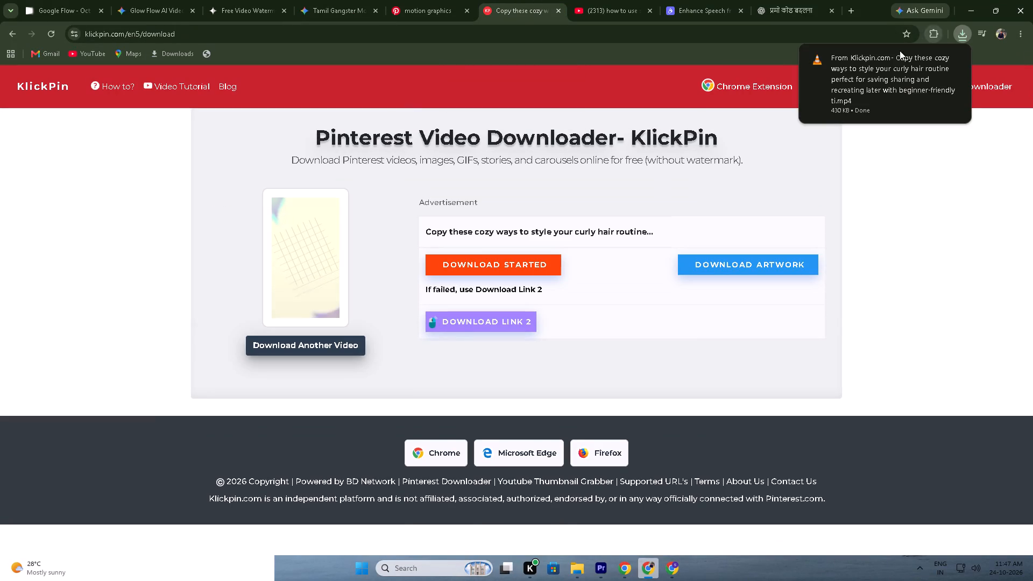
# Switch back to Premiere and import the downloaded grid background video into the MARKETING_VIDEO project.
pyautogui.moveTo(869, 70); pyautogui.dragTo(448, 414)
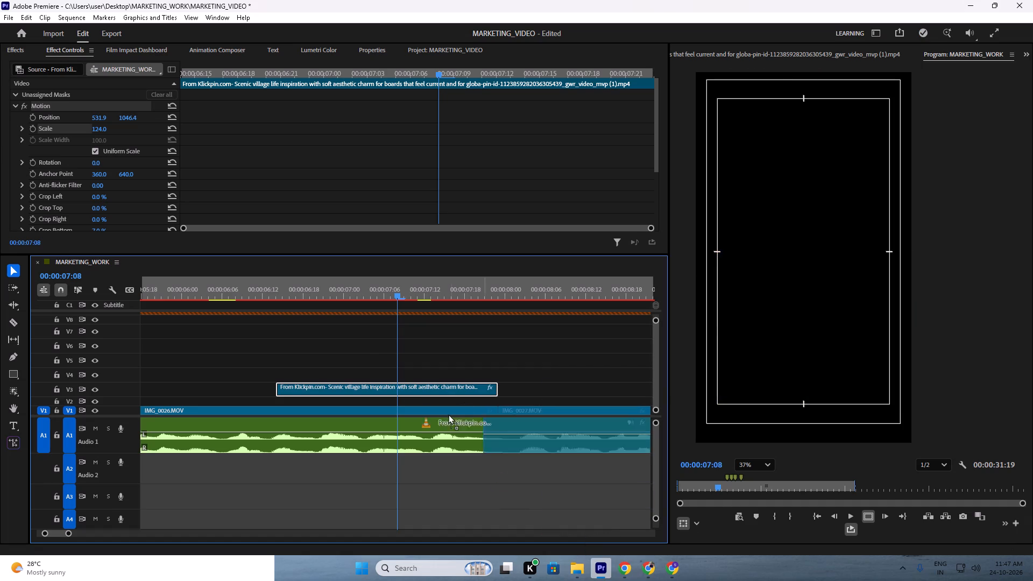
pyautogui.moveTo(448, 414); pyautogui.dragTo(428, 58)
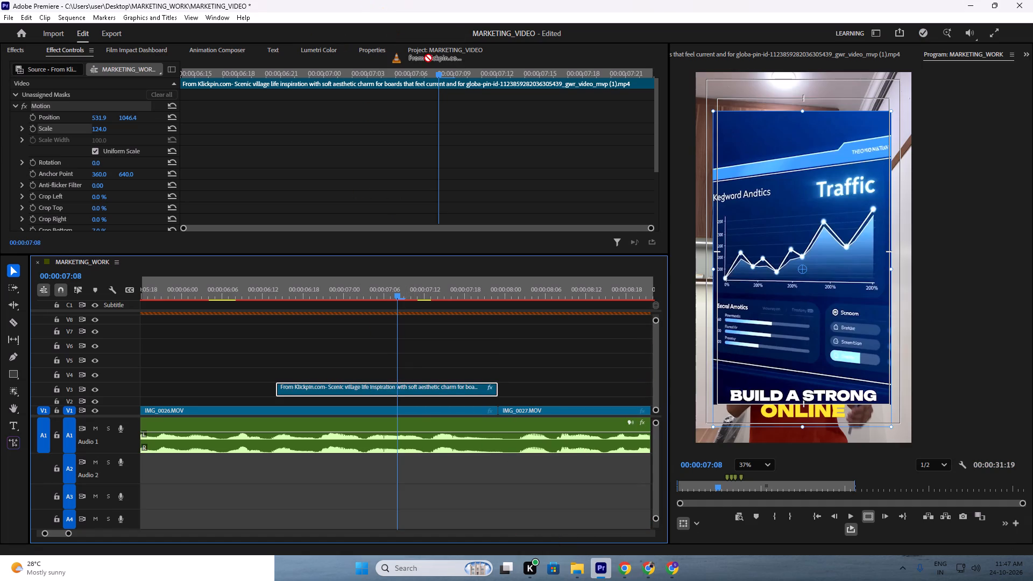
pyautogui.moveTo(428, 58); pyautogui.dragTo(459, 189)
# Open the grid background clip in the Source monitor and mark an In point leaving a 00:00:12:17 excerpt.
pyautogui.doubleClick(488, 188)
pyautogui.moveTo(766, 507); pyautogui.dragTo(707, 514)
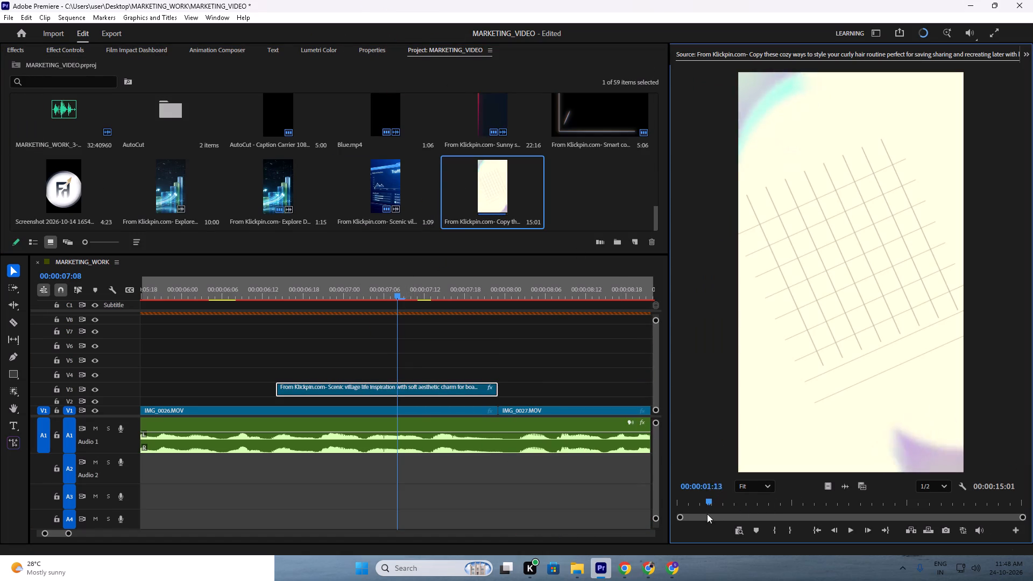
pyautogui.moveTo(707, 514); pyautogui.dragTo(735, 513)
pyautogui.write('i')
pyautogui.press('space')
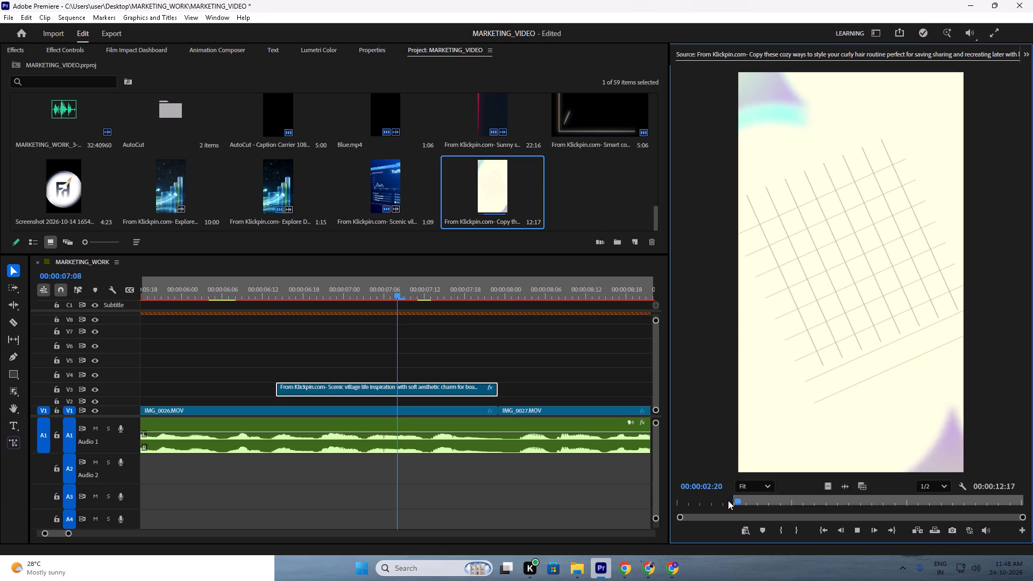
# Place only the video of the grid background excerpt on V2, starting level with the V3 traffic-chart overlay.
pyautogui.moveTo(778, 501); pyautogui.dragTo(832, 503)
pyautogui.moveTo(853, 235); pyautogui.dragTo(783, 270)
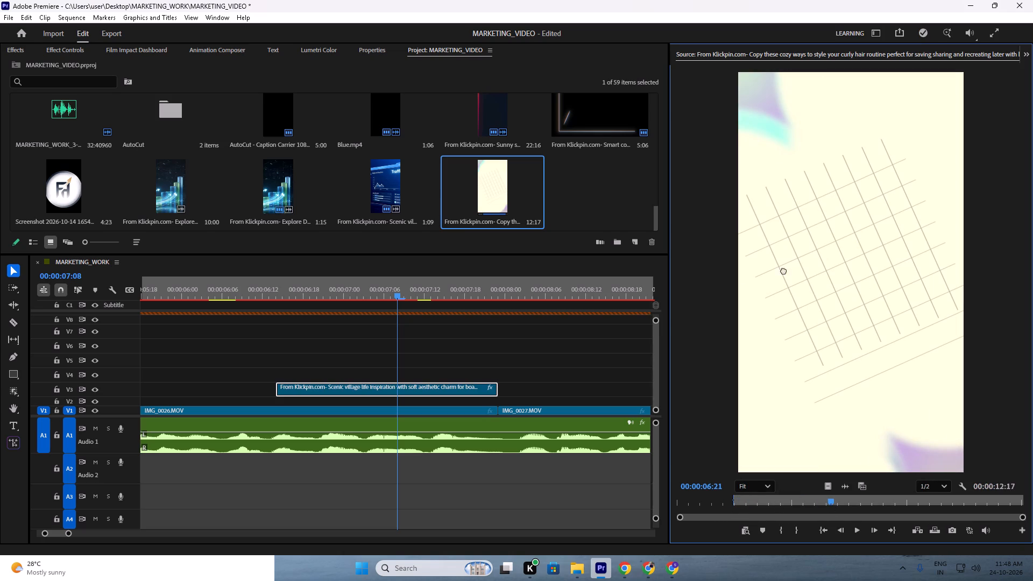
pyautogui.moveTo(783, 270); pyautogui.dragTo(887, 301)
pyautogui.moveTo(825, 484); pyautogui.dragTo(613, 444)
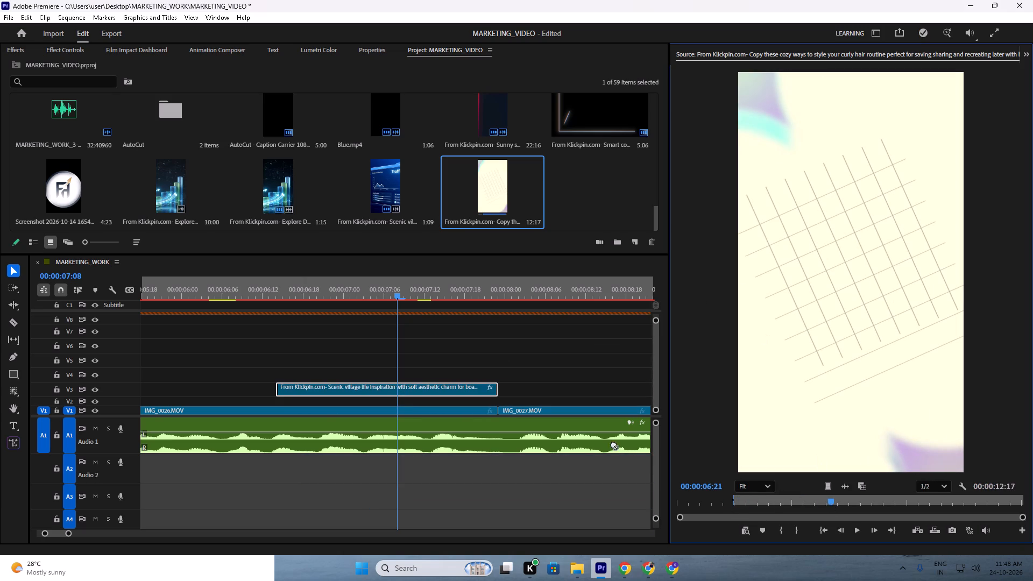
pyautogui.moveTo(613, 444); pyautogui.dragTo(274, 400)
# Trim the end of the V2 grid background clip to match the end of the V3 overlay at the IMG_0027.MOV cut.
pyautogui.scroll(-7, 363, 389)
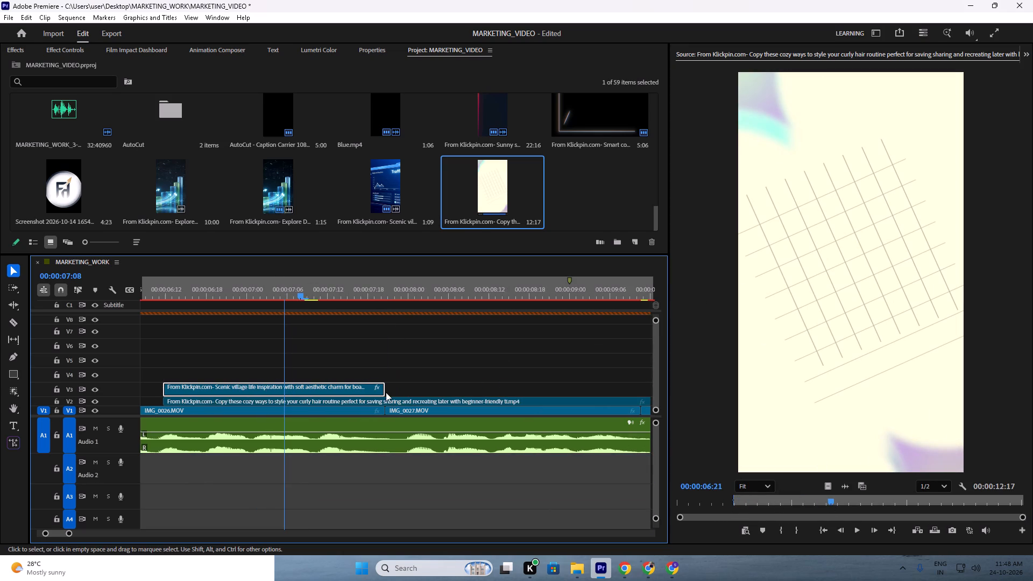
pyautogui.keyDown('alt'); pyautogui.scroll(-14, 511, 387); pyautogui.keyUp('alt')
pyautogui.keyDown('alt'); pyautogui.scroll(-7, 534, 409); pyautogui.keyUp('alt')
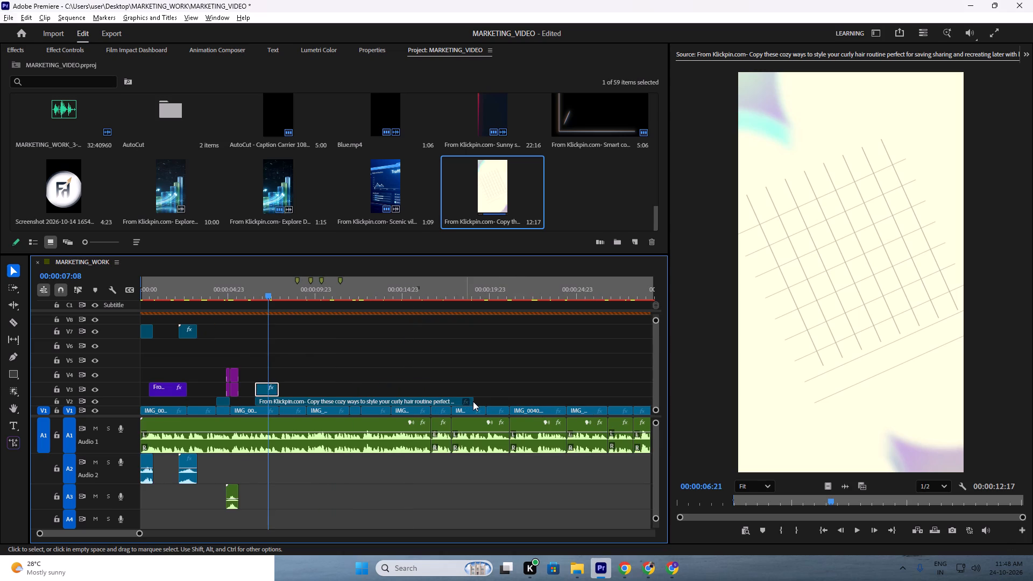
pyautogui.click(473, 401)
pyautogui.moveTo(478, 397); pyautogui.dragTo(279, 397)
pyautogui.scroll(20, 267, 397)
pyautogui.scroll(14, 267, 397)
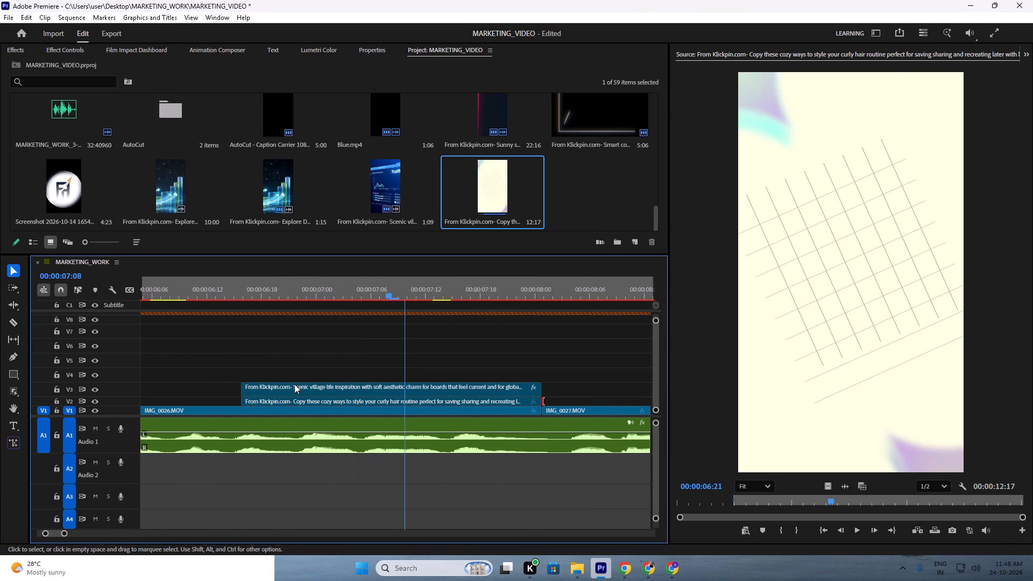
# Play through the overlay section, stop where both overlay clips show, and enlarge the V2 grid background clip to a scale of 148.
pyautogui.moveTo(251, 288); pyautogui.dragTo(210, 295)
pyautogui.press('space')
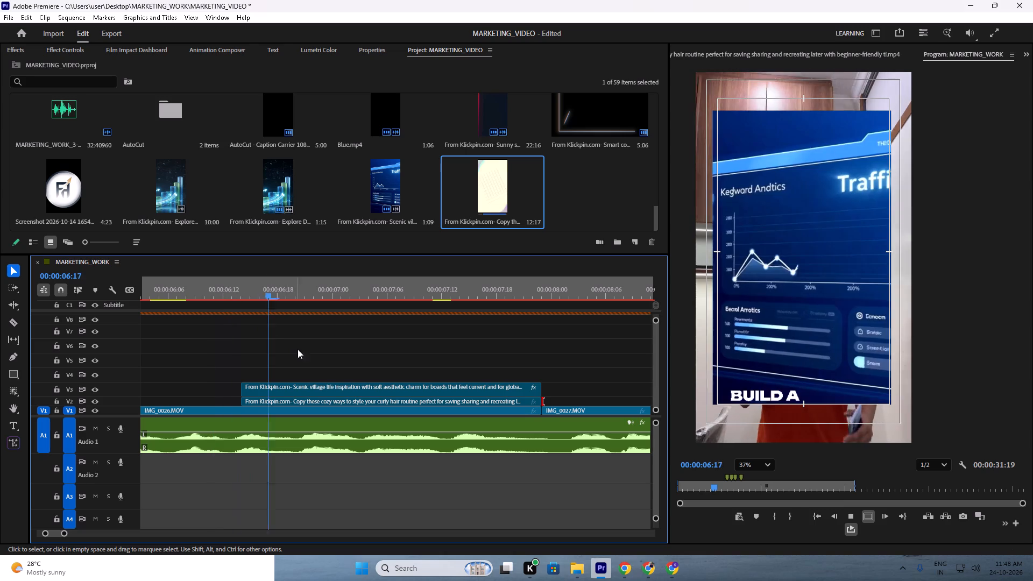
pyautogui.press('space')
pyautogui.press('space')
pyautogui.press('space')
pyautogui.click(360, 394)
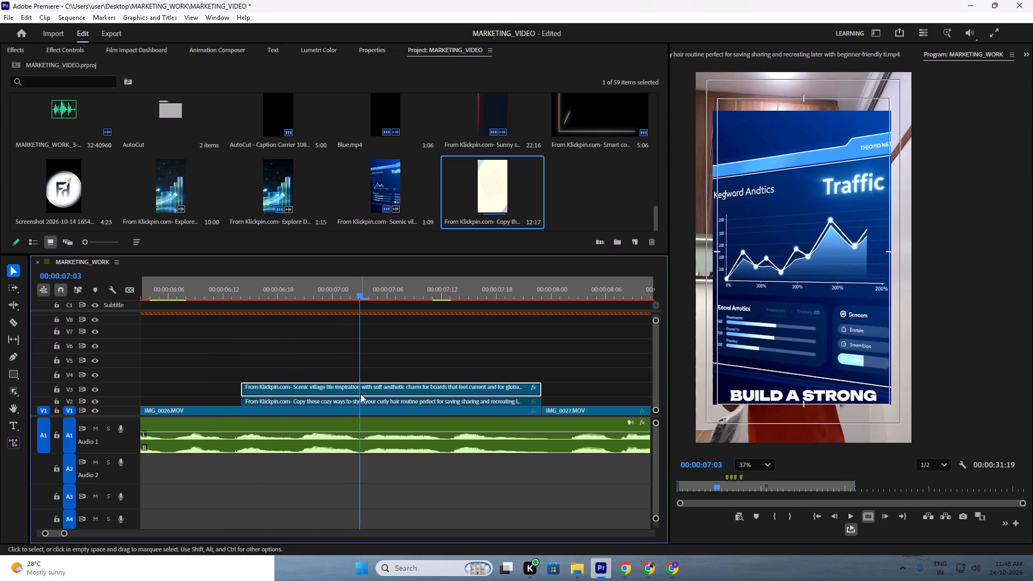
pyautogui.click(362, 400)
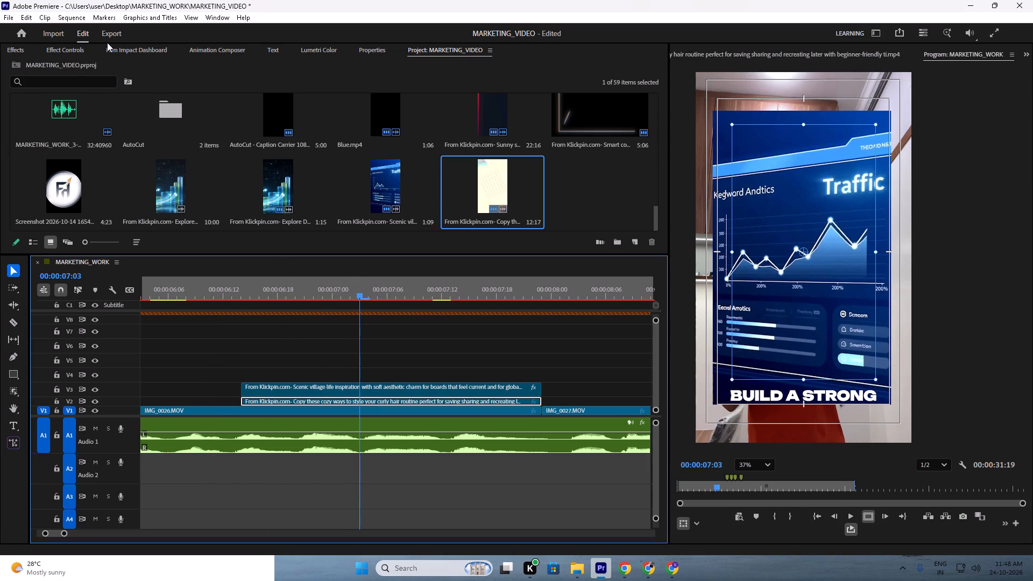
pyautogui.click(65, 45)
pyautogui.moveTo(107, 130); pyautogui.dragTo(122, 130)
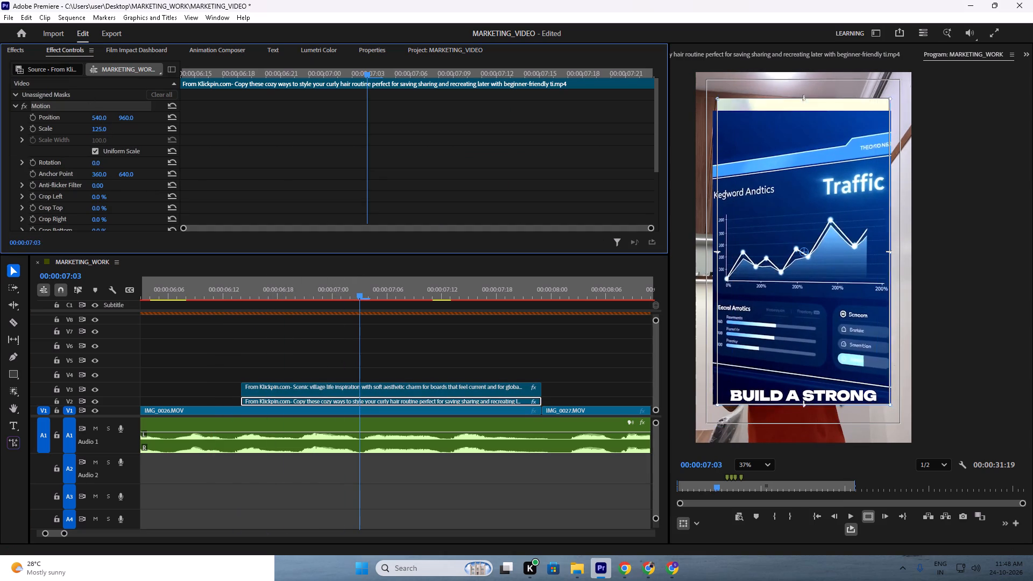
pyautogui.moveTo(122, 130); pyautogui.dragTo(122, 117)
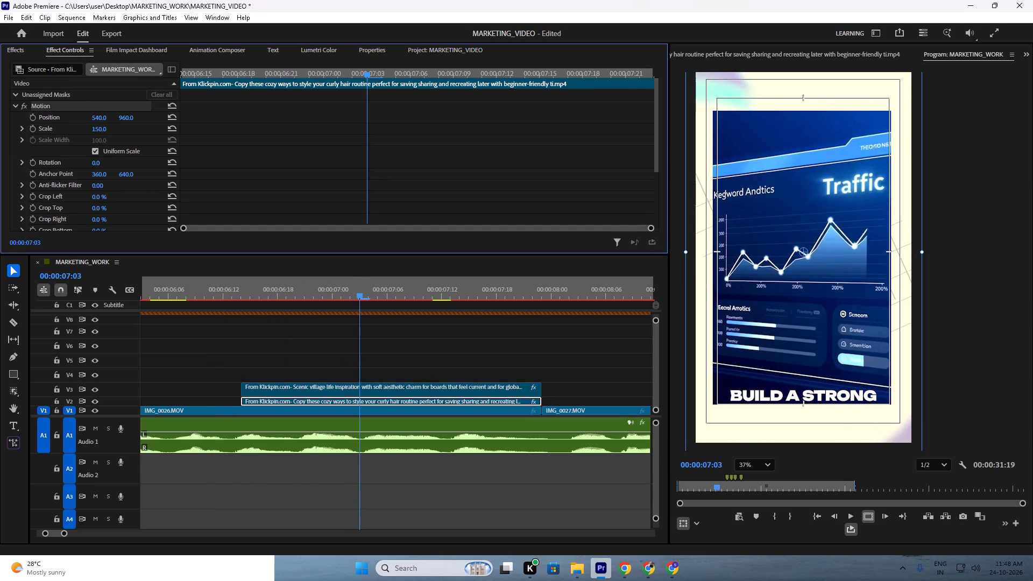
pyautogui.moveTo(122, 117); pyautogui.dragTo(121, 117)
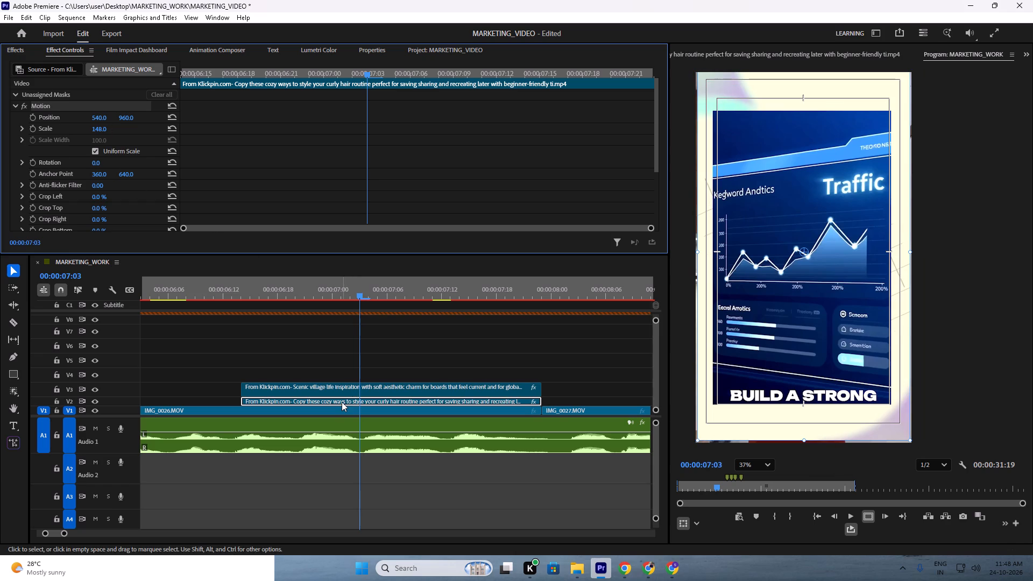
# Scale the V2 grid background clip to the frame size and bring its scale to about 105 so it fills the frame.
pyautogui.rightClick(342, 402)
pyautogui.click(387, 429)
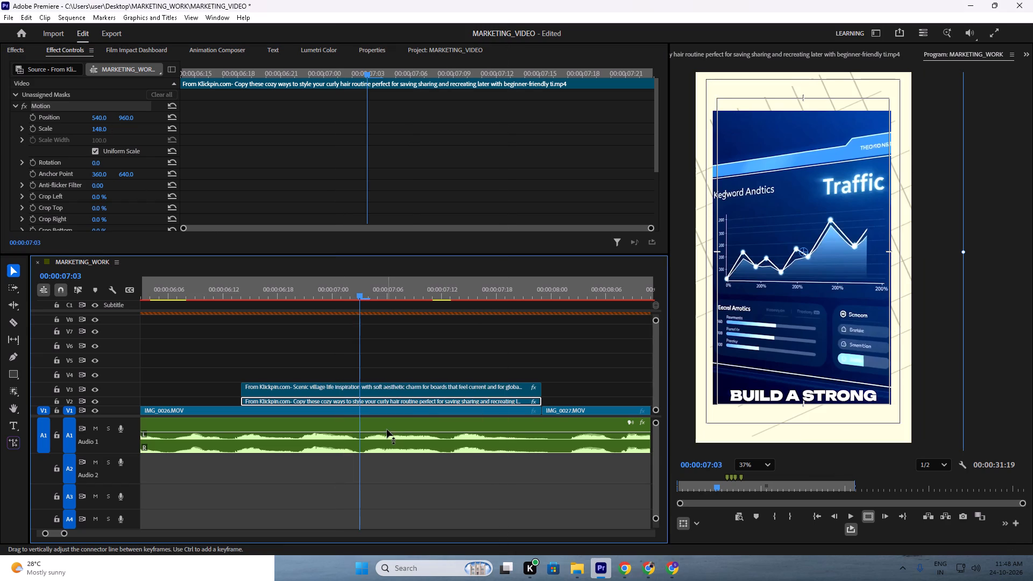
pyautogui.moveTo(101, 131); pyautogui.dragTo(73, 131)
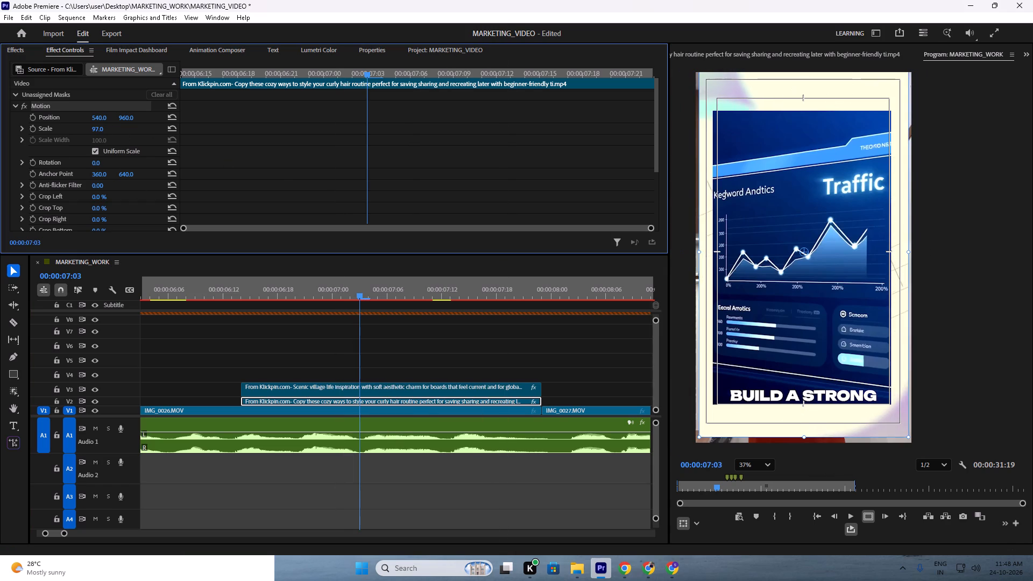
pyautogui.moveTo(73, 131); pyautogui.dragTo(76, 131)
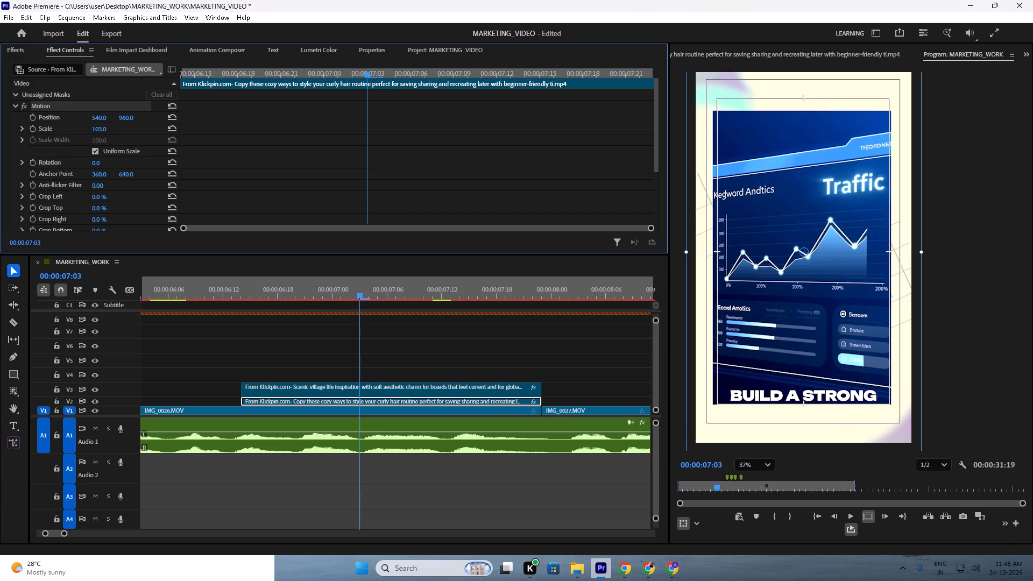
pyautogui.moveTo(76, 131); pyautogui.dragTo(80, 132)
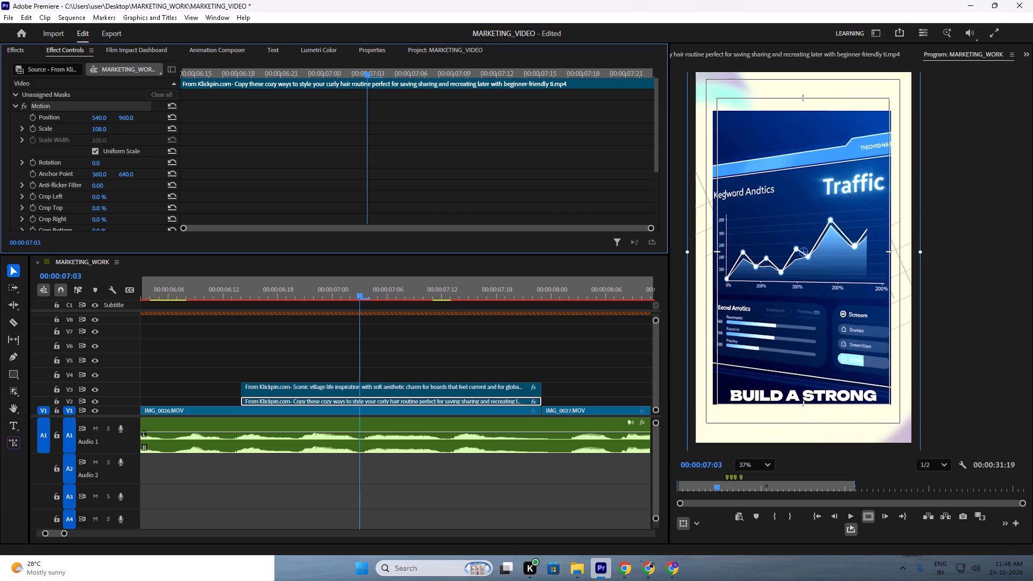
pyautogui.moveTo(80, 132); pyautogui.dragTo(79, 132)
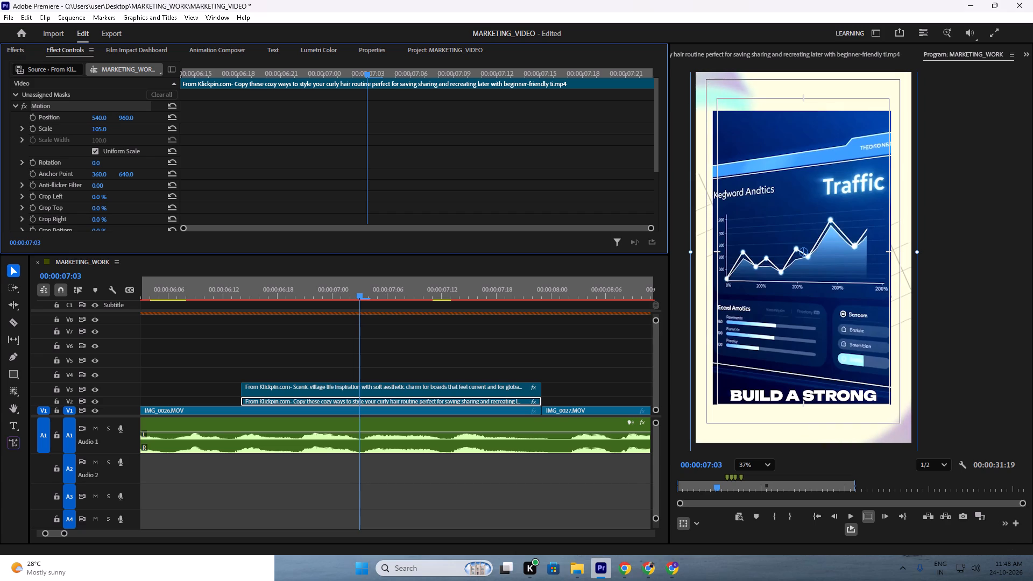
pyautogui.moveTo(79, 132); pyautogui.dragTo(77, 132)
# Move the V3 traffic-chart overlay slightly up in the frame, to a position of about 537, 1025.
pyautogui.click(385, 389)
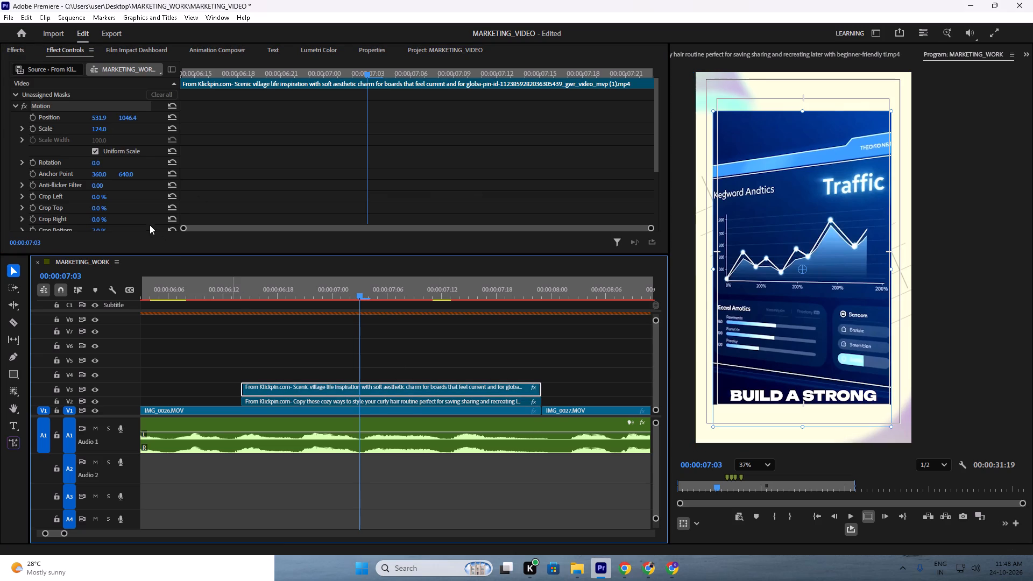
pyautogui.click(51, 134)
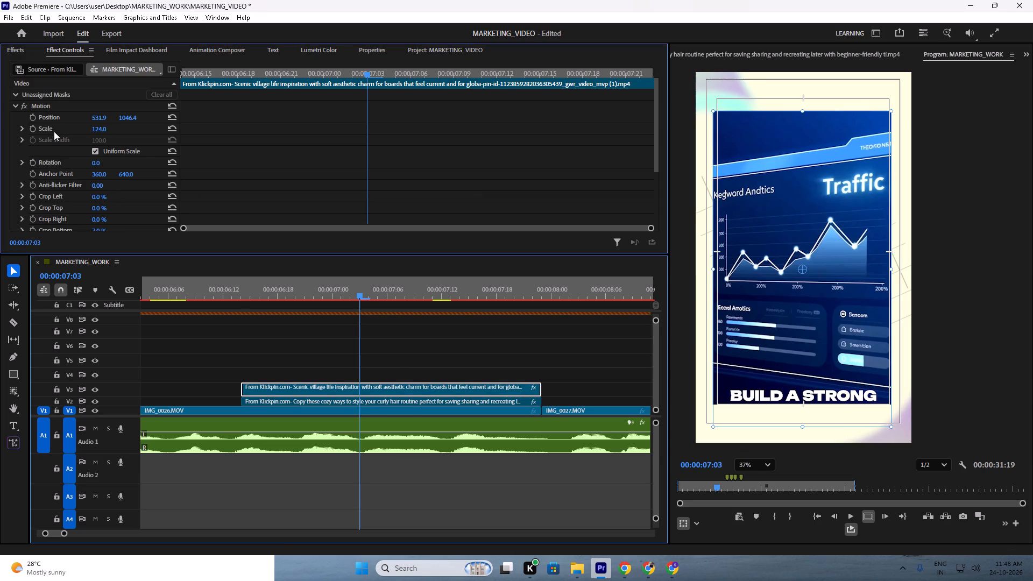
pyautogui.click(55, 127)
pyautogui.click(768, 232)
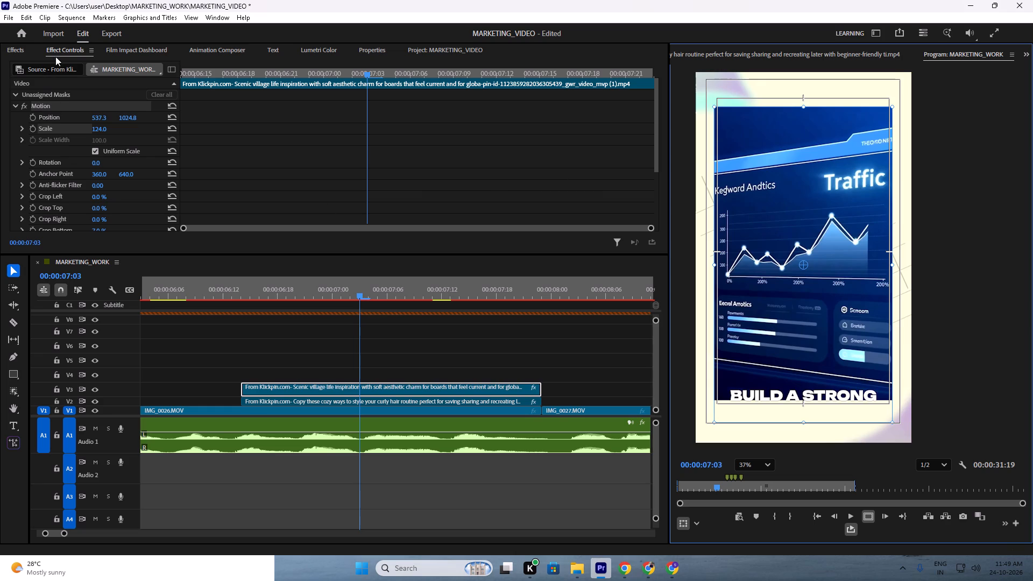
# Find the Rounded Crop effect by searching for "round" and apply it to the V3 traffic-chart overlay.
pyautogui.click(19, 52)
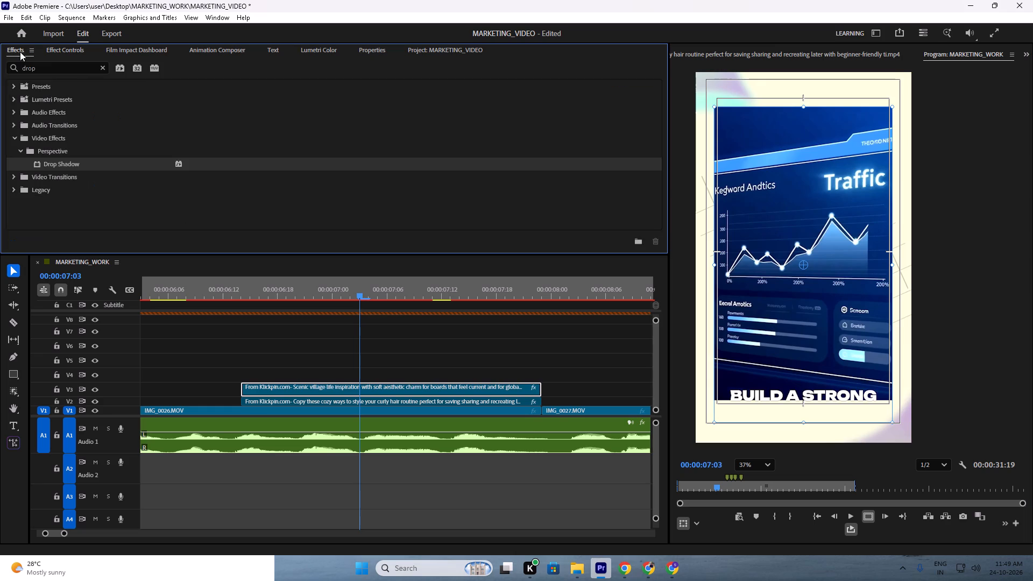
pyautogui.click(59, 72)
pyautogui.click(92, 70)
pyautogui.click(104, 72)
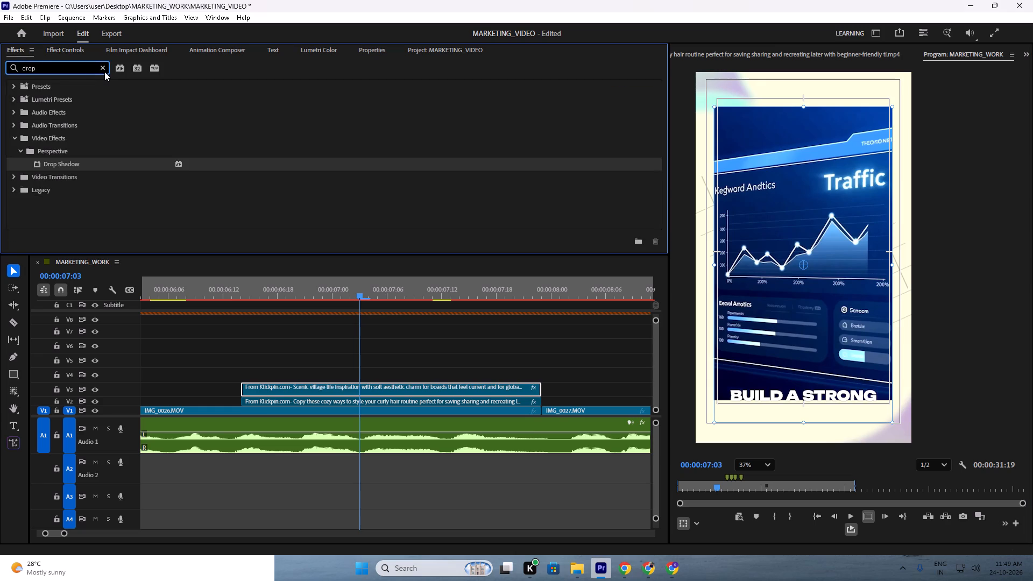
pyautogui.click(100, 70)
pyautogui.click(59, 66)
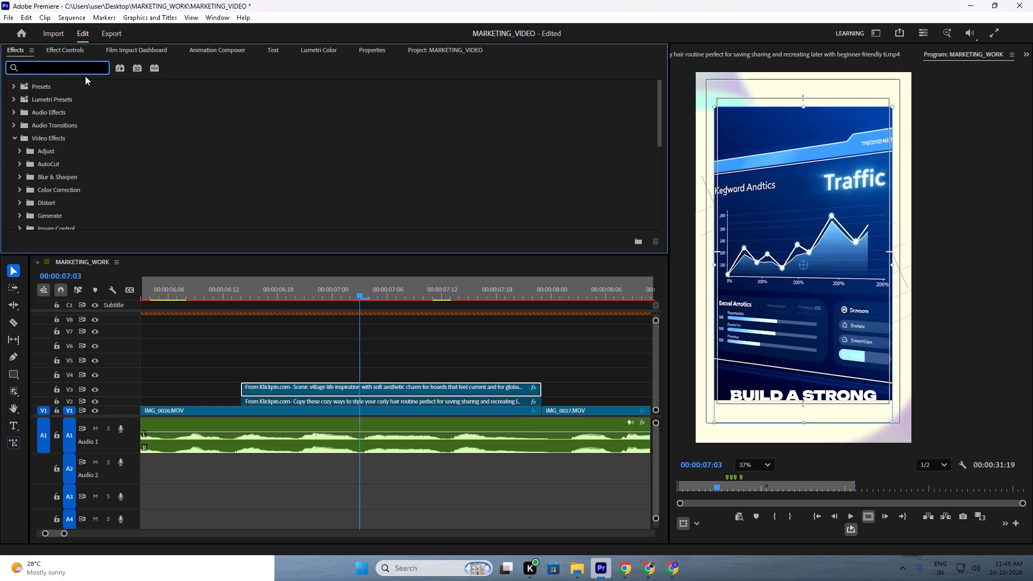
pyautogui.write('round')
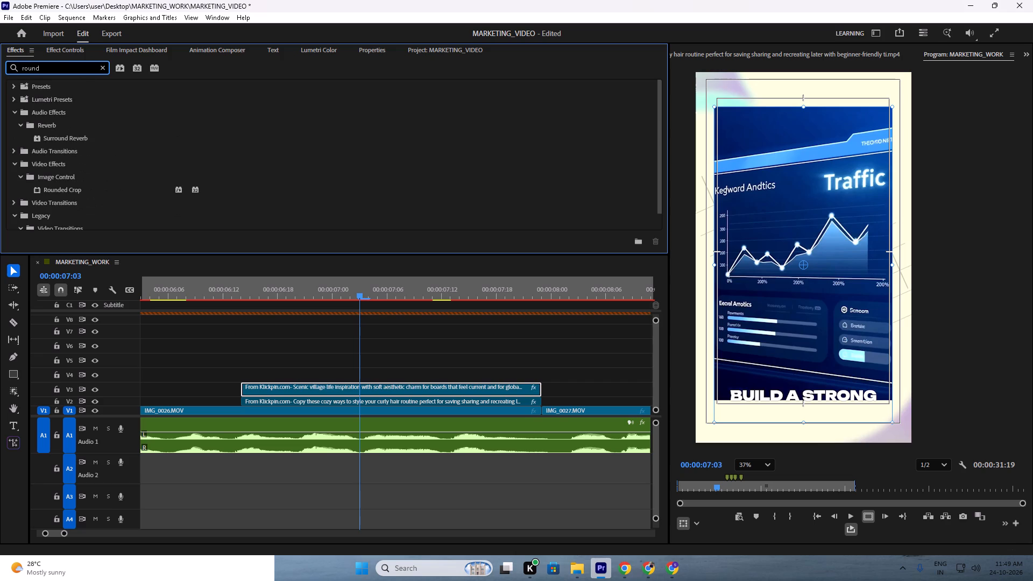
pyautogui.moveTo(83, 193); pyautogui.dragTo(316, 331)
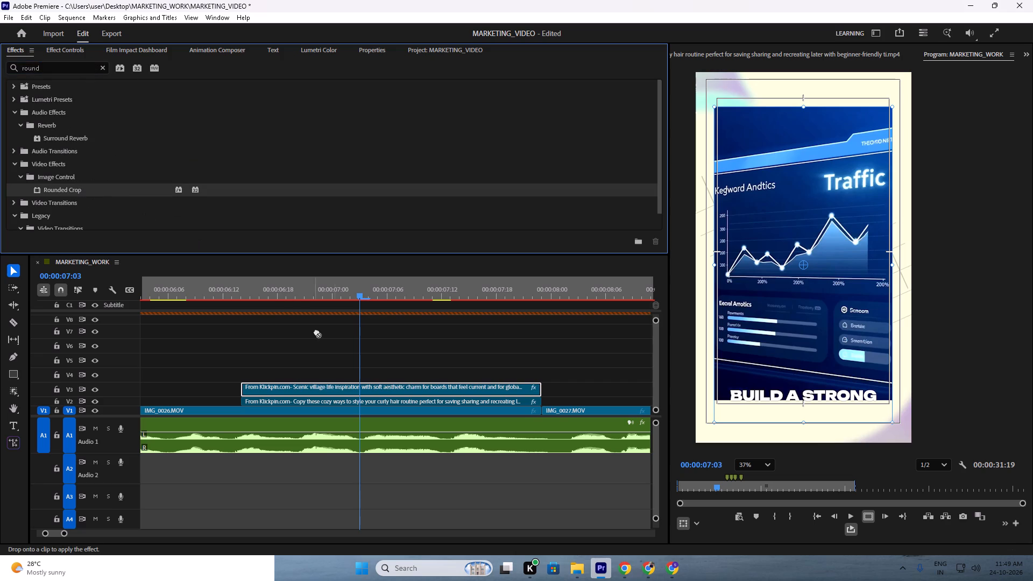
pyautogui.moveTo(316, 331); pyautogui.dragTo(365, 396)
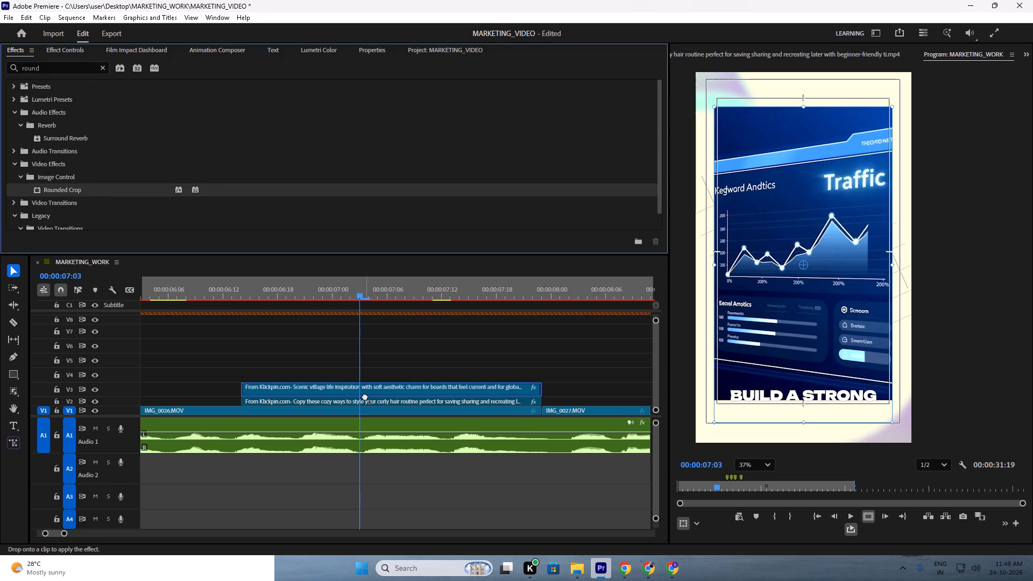
pyautogui.moveTo(365, 396); pyautogui.dragTo(312, 363)
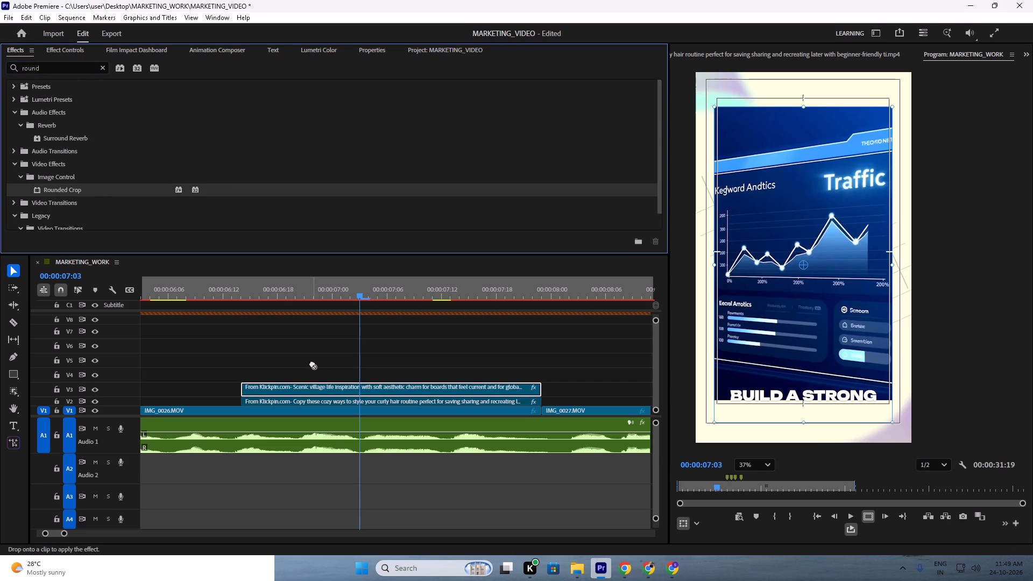
pyautogui.moveTo(312, 363); pyautogui.dragTo(320, 392)
# Set the Roundness of the V3 overlay's Rounded Crop effect to 18%.
pyautogui.doubleClick(58, 43)
pyautogui.scroll(-17, 80, 152)
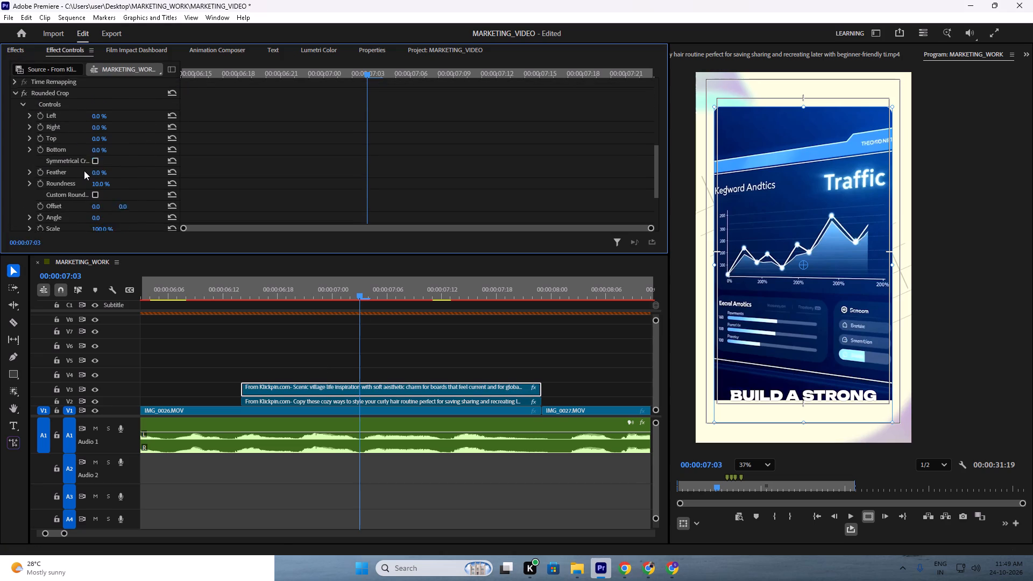
pyautogui.scroll(-2, 84, 171)
pyautogui.click(112, 174)
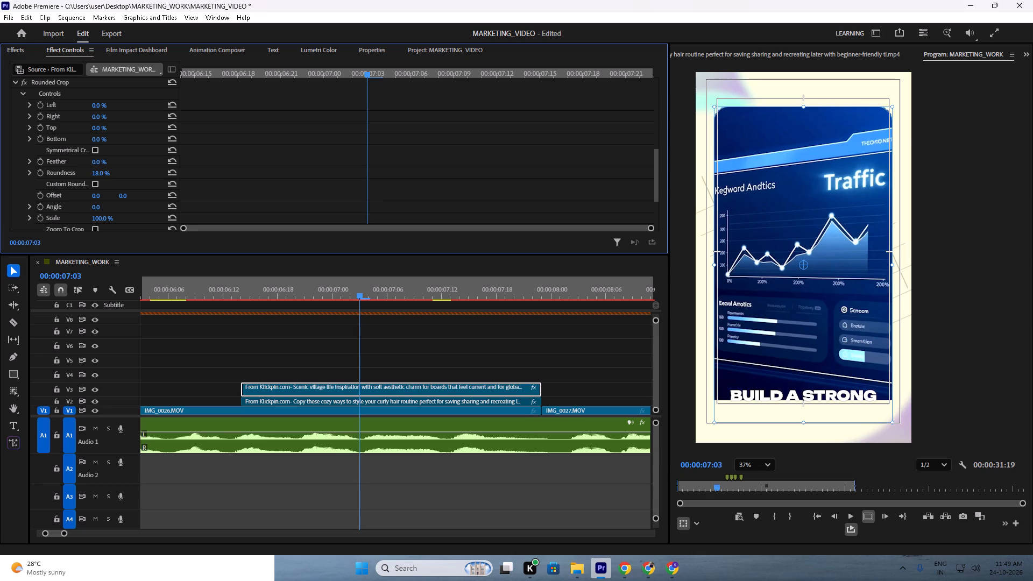
pyautogui.scroll(-5, 68, 191)
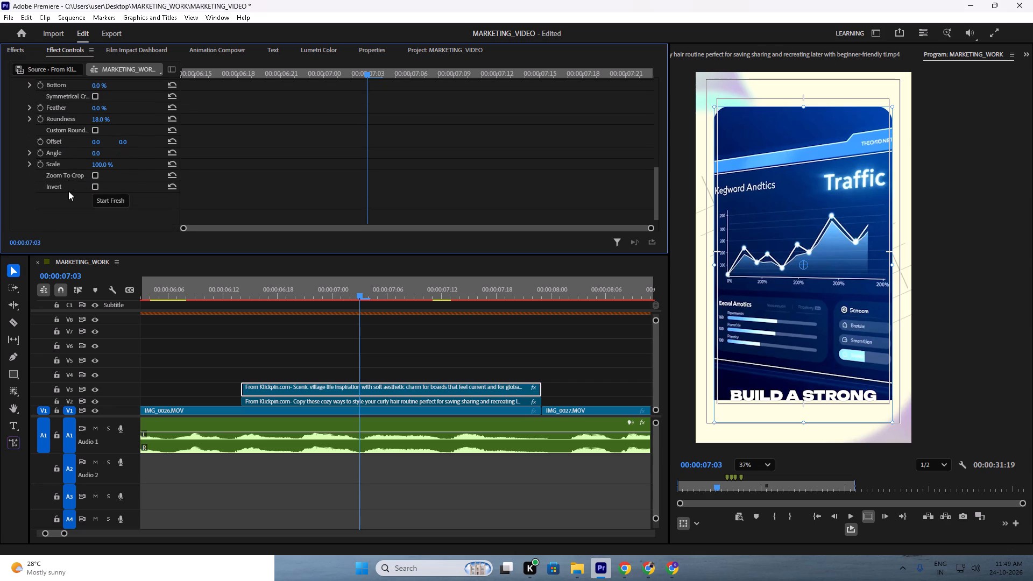
pyautogui.scroll(8, 70, 194)
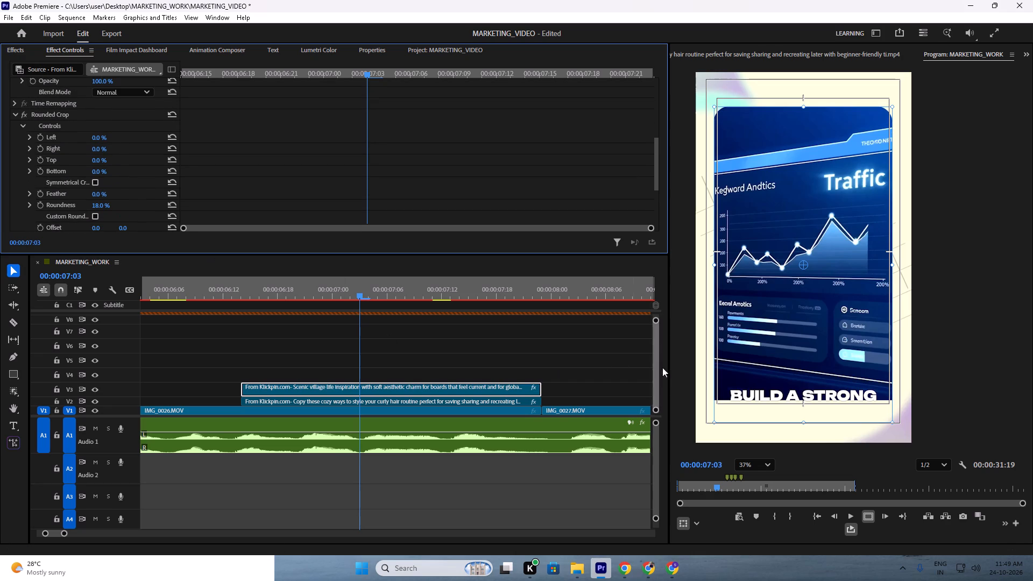
# Set the V3 traffic-chart overlay's Crop Bottom to 0% so its rounded lower corners are included.
pyautogui.click(790, 377)
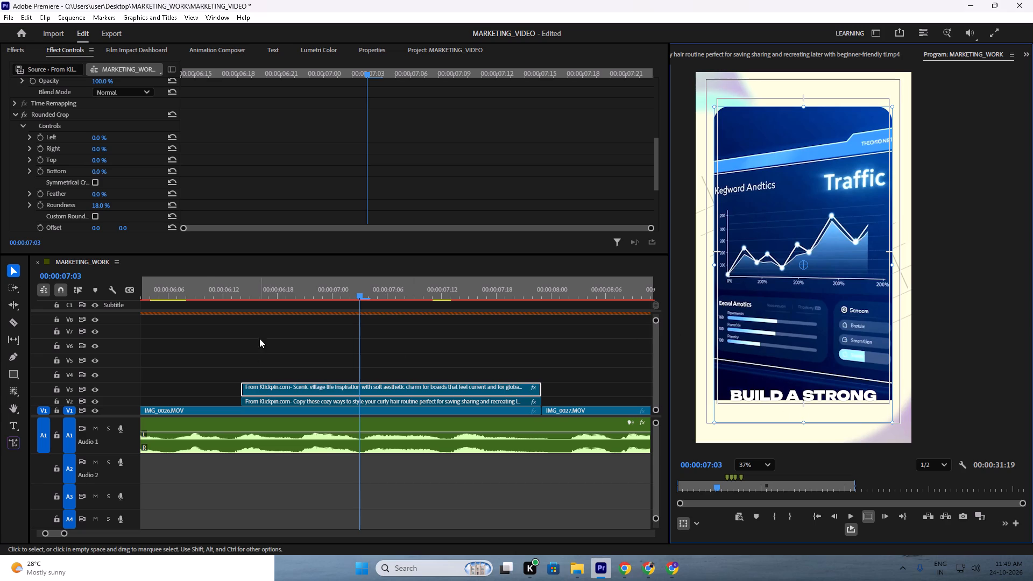
pyautogui.scroll(15, 68, 126)
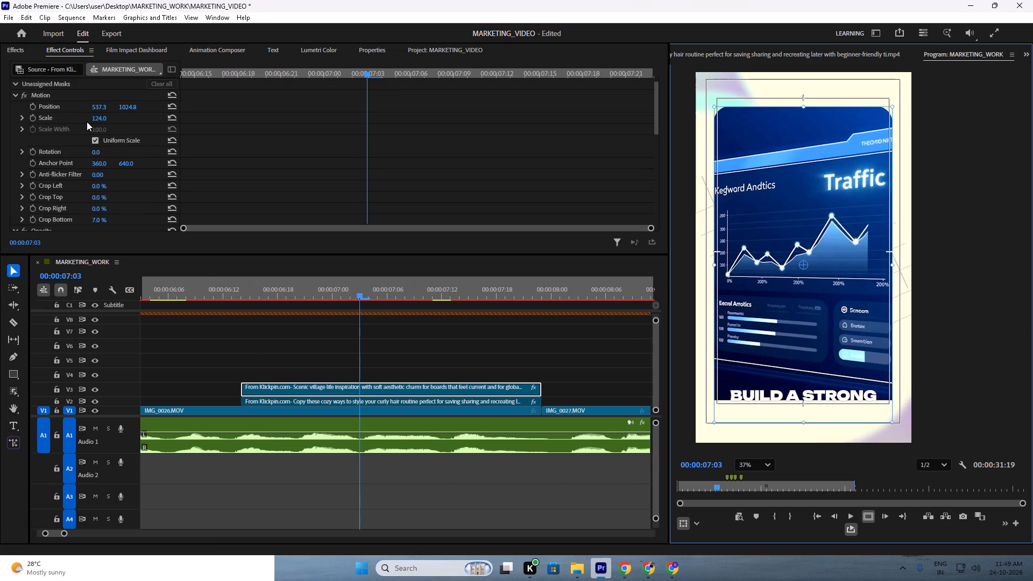
pyautogui.scroll(-3, 100, 154)
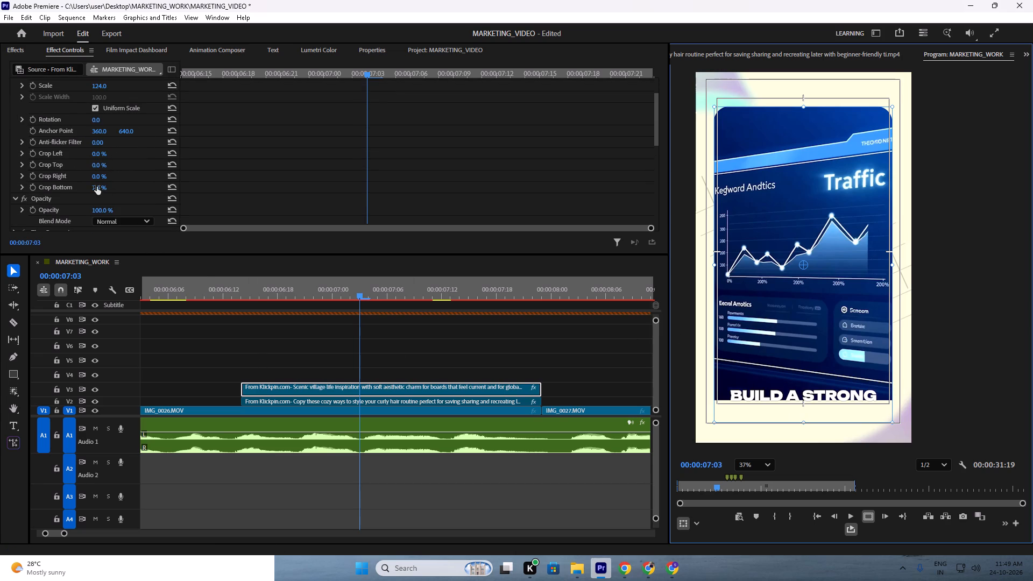
pyautogui.moveTo(97, 186); pyautogui.dragTo(79, 189)
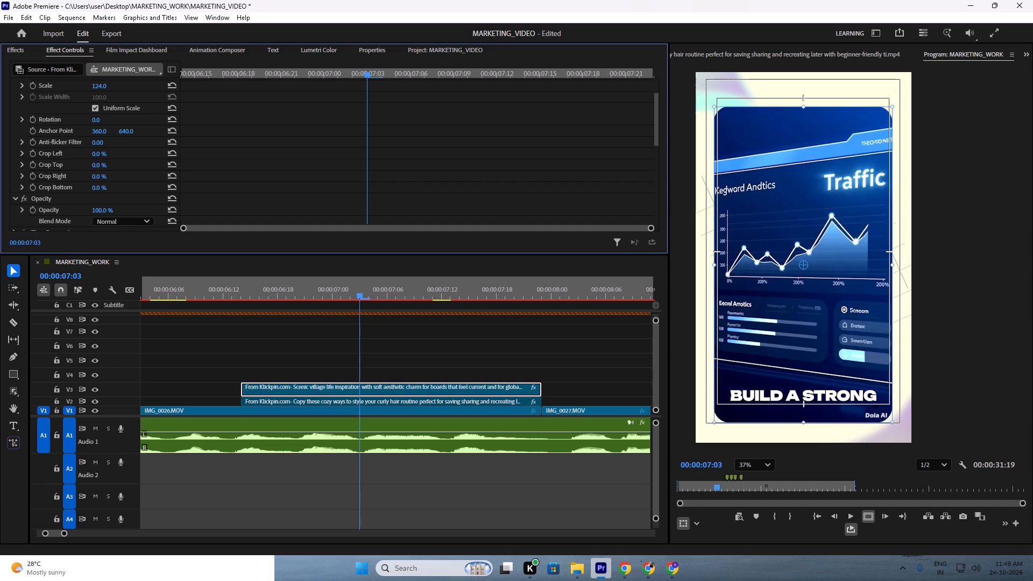
pyautogui.moveTo(79, 189); pyautogui.dragTo(77, 189)
# Reposition the uncropped traffic-chart overlay higher in the frame so it sits centred over the grid background.
pyautogui.moveTo(835, 275); pyautogui.dragTo(836, 265)
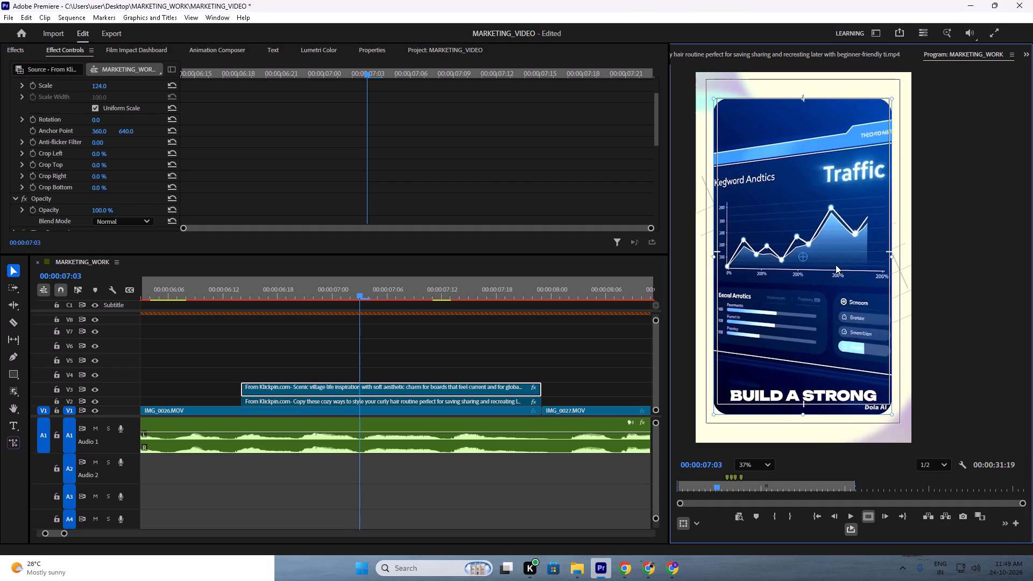
pyautogui.moveTo(836, 265); pyautogui.dragTo(831, 271)
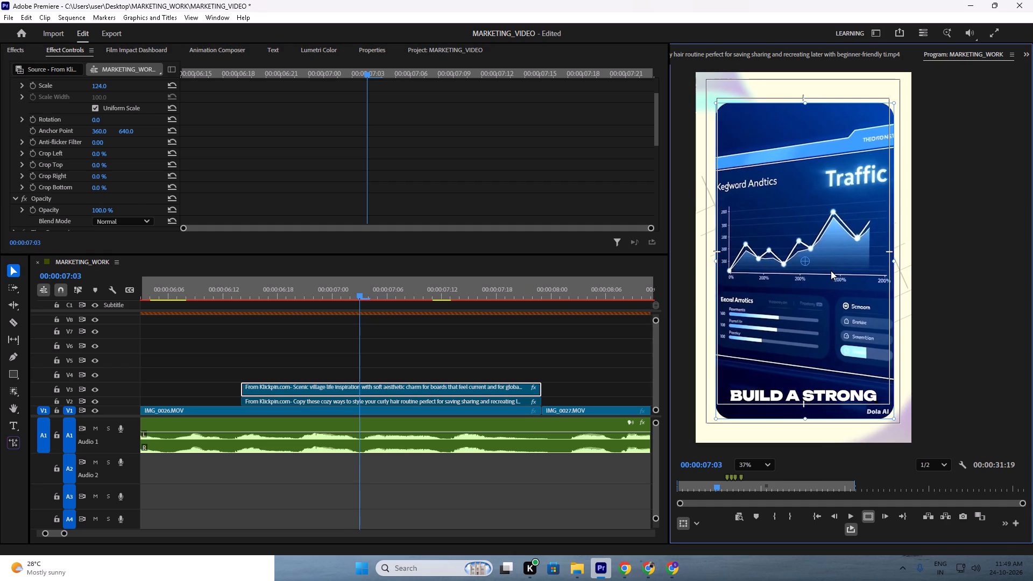
pyautogui.moveTo(831, 271); pyautogui.dragTo(833, 261)
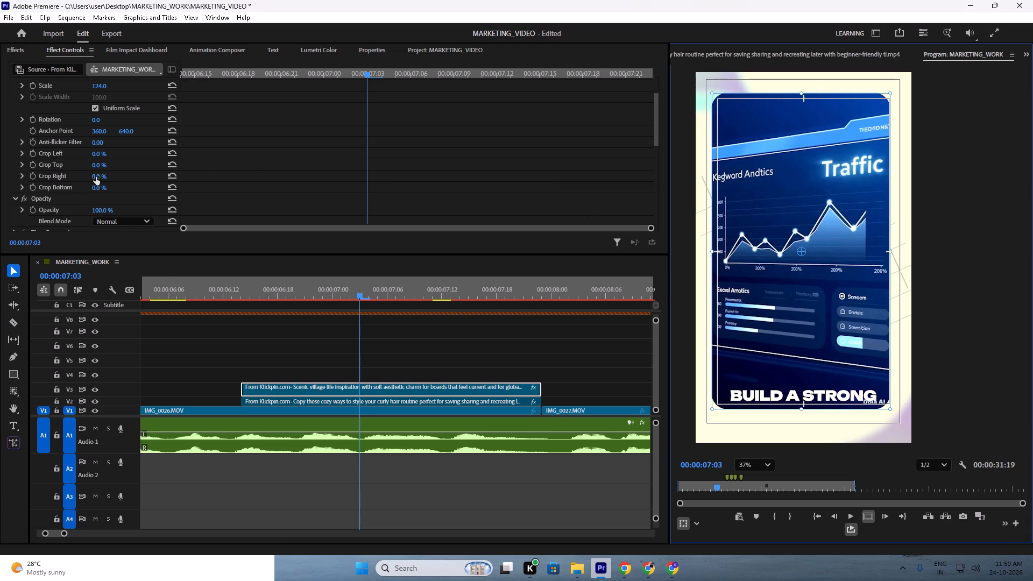
pyautogui.scroll(-2, 66, 165)
pyautogui.scroll(2, 66, 165)
pyautogui.click(865, 377)
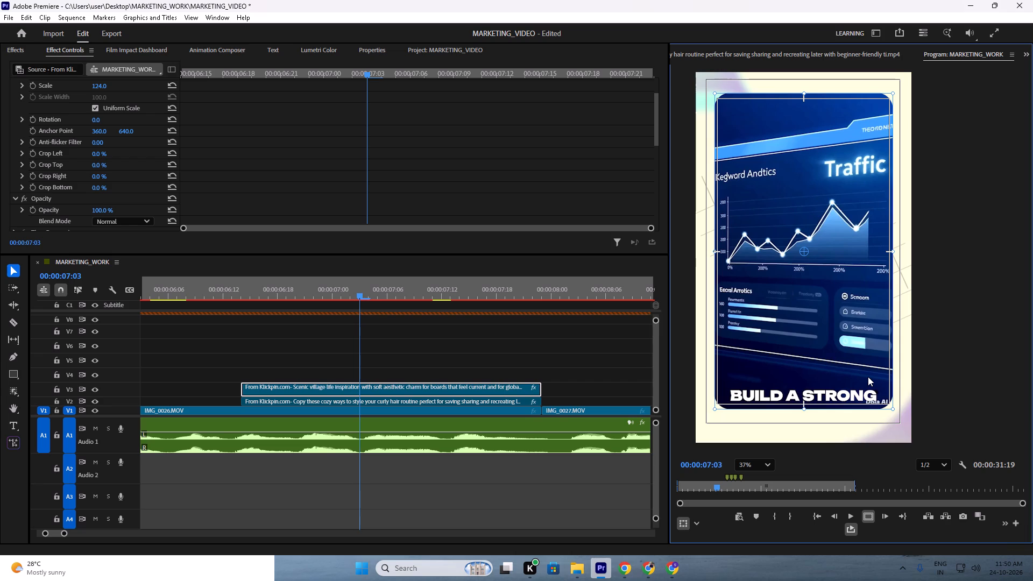
# Play back the traffic-chart overlay section from about 00:00:06:11 to check how the captions sit over it.
pyautogui.moveTo(310, 287); pyautogui.dragTo(216, 297)
pyautogui.press('space')
pyautogui.click(253, 326)
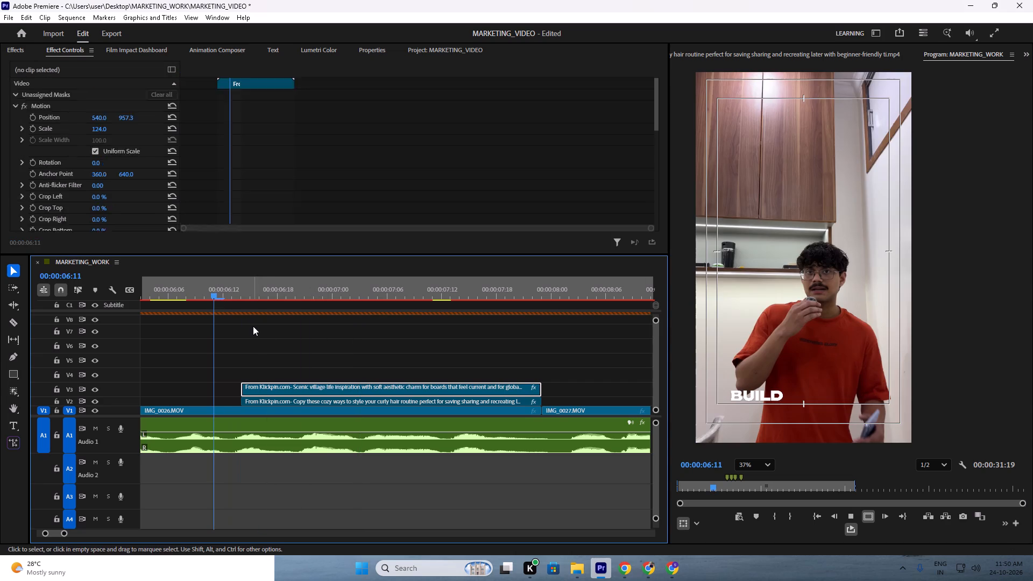
pyautogui.press('space')
pyautogui.press('space')
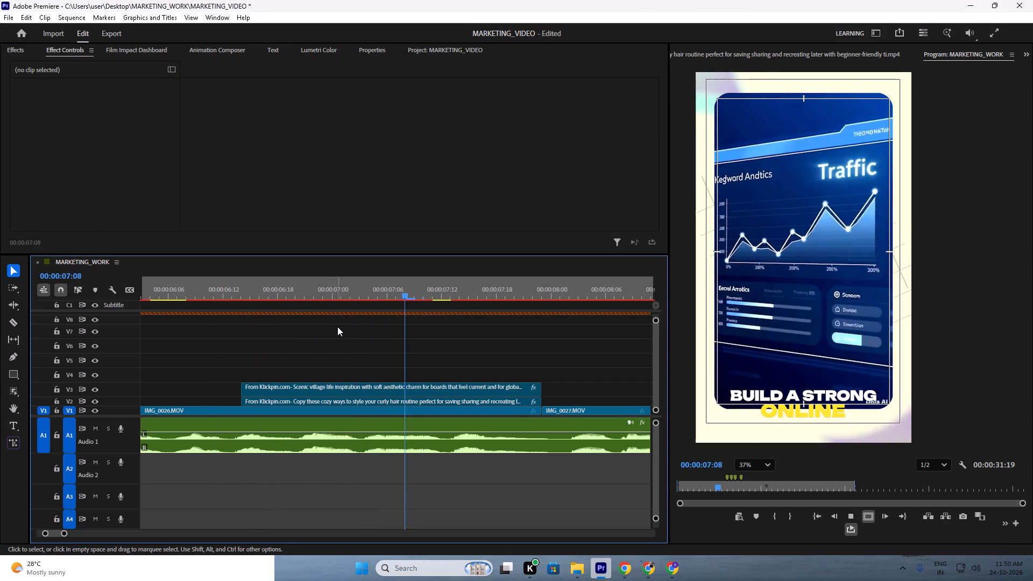
pyautogui.press('space')
pyautogui.moveTo(377, 290); pyautogui.dragTo(425, 302)
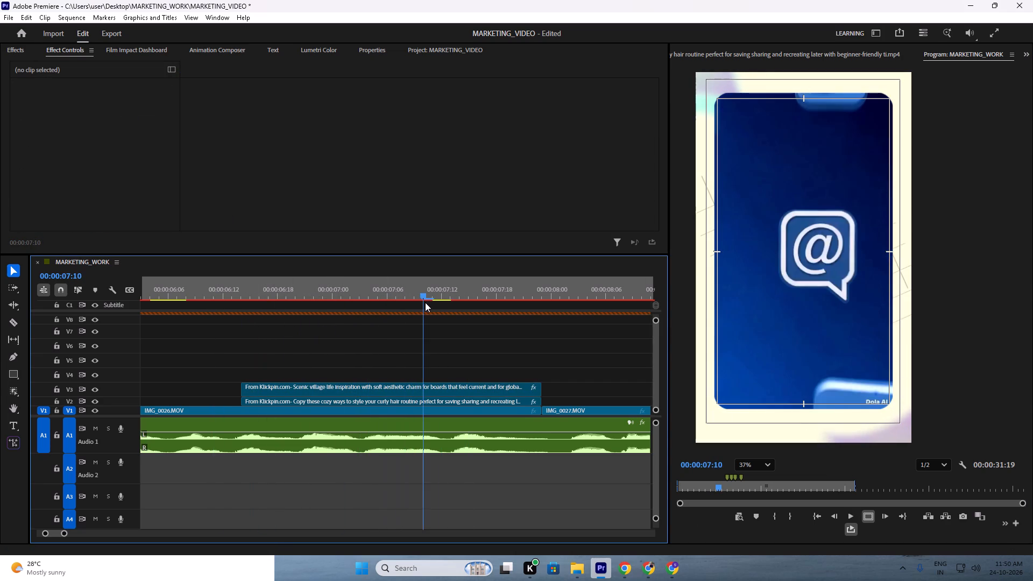
pyautogui.moveTo(425, 302); pyautogui.dragTo(415, 302)
pyautogui.click(797, 375)
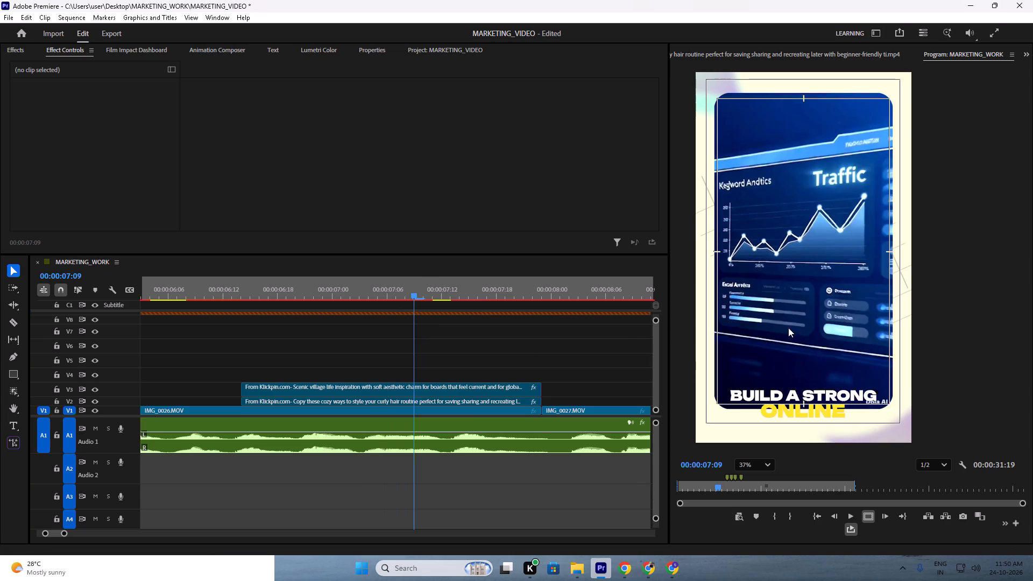
# Move the V3 traffic-chart overlay lower in the frame, to a position of about 543, 1019.
pyautogui.click(423, 383)
pyautogui.click(69, 132)
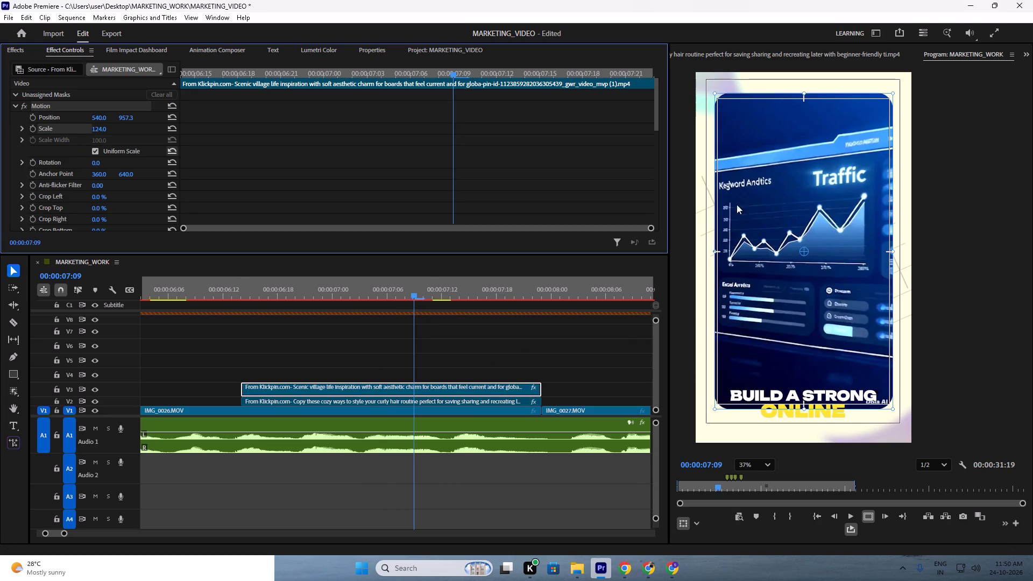
pyautogui.moveTo(852, 258); pyautogui.dragTo(852, 278)
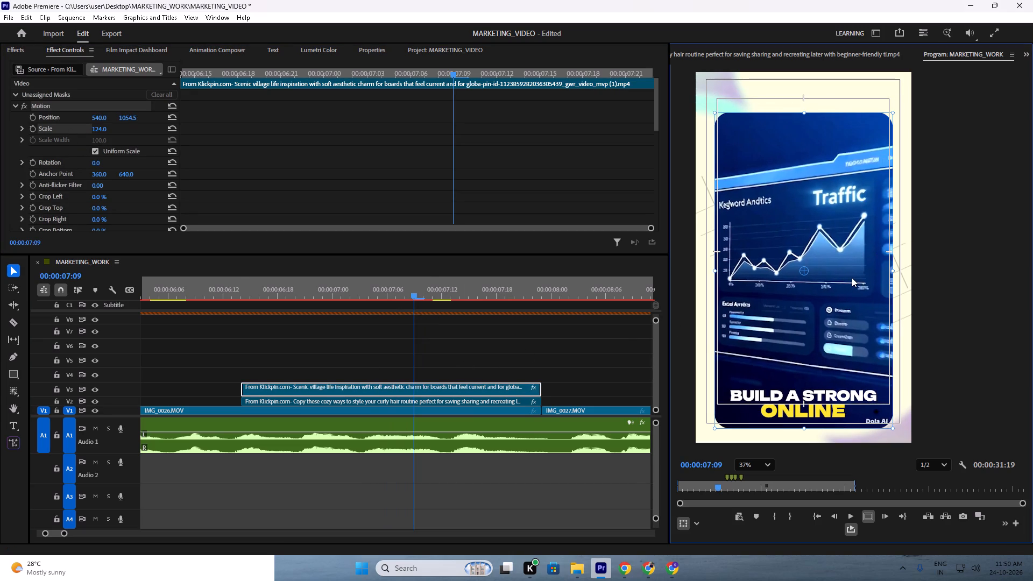
pyautogui.moveTo(852, 278); pyautogui.dragTo(852, 273)
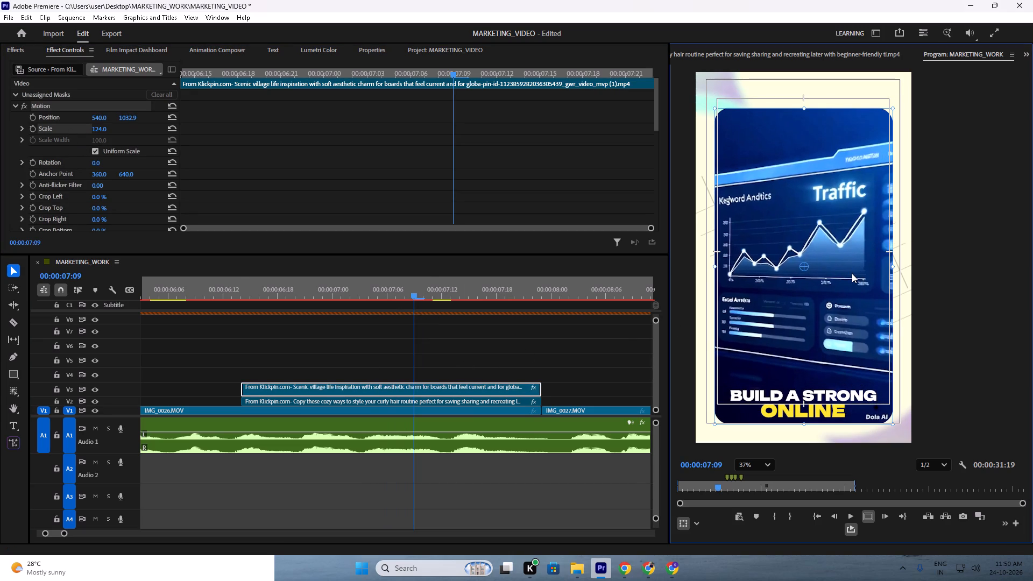
pyautogui.moveTo(852, 273); pyautogui.dragTo(849, 271)
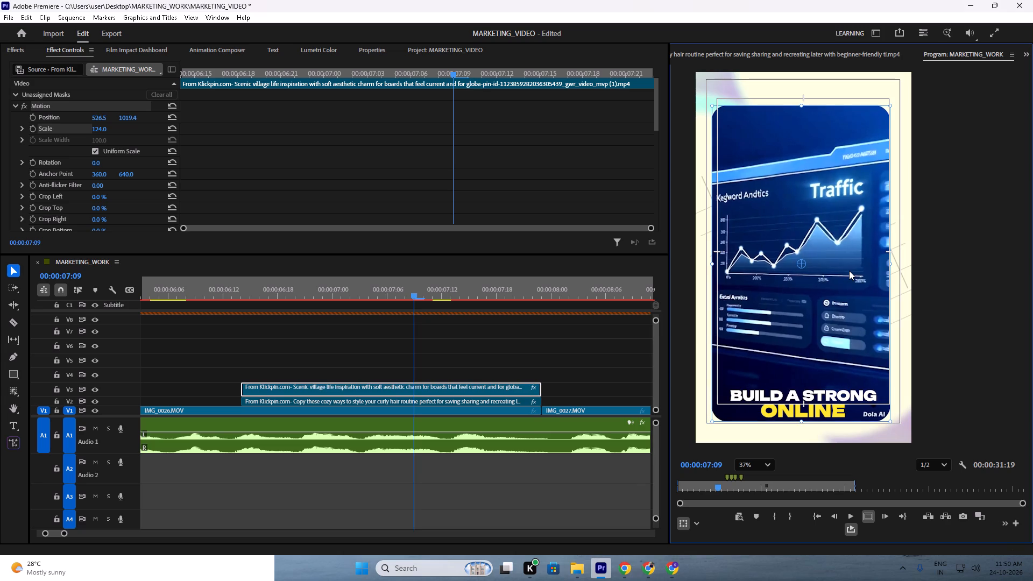
pyautogui.moveTo(849, 271); pyautogui.dragTo(854, 271)
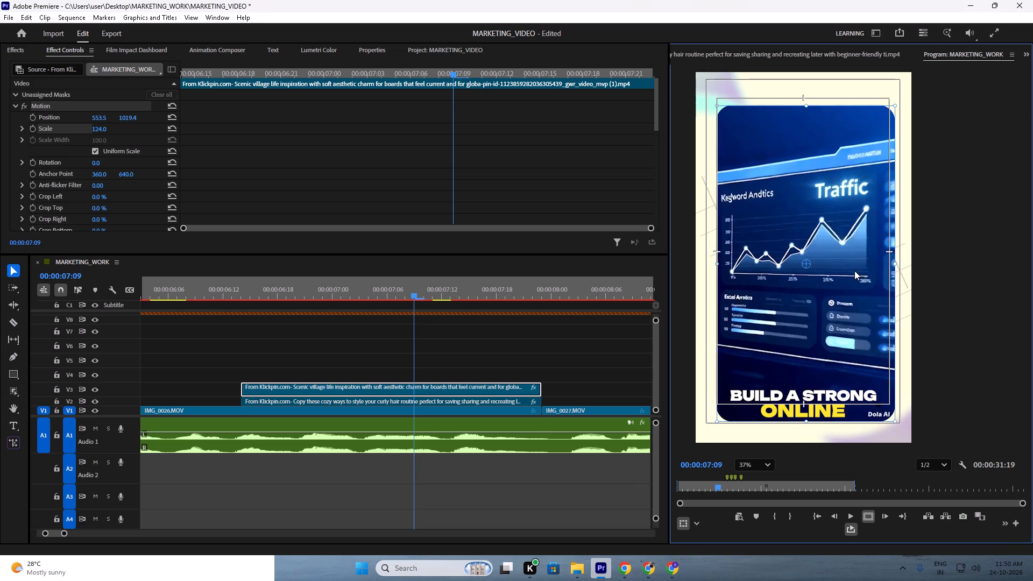
pyautogui.moveTo(854, 271); pyautogui.dragTo(852, 271)
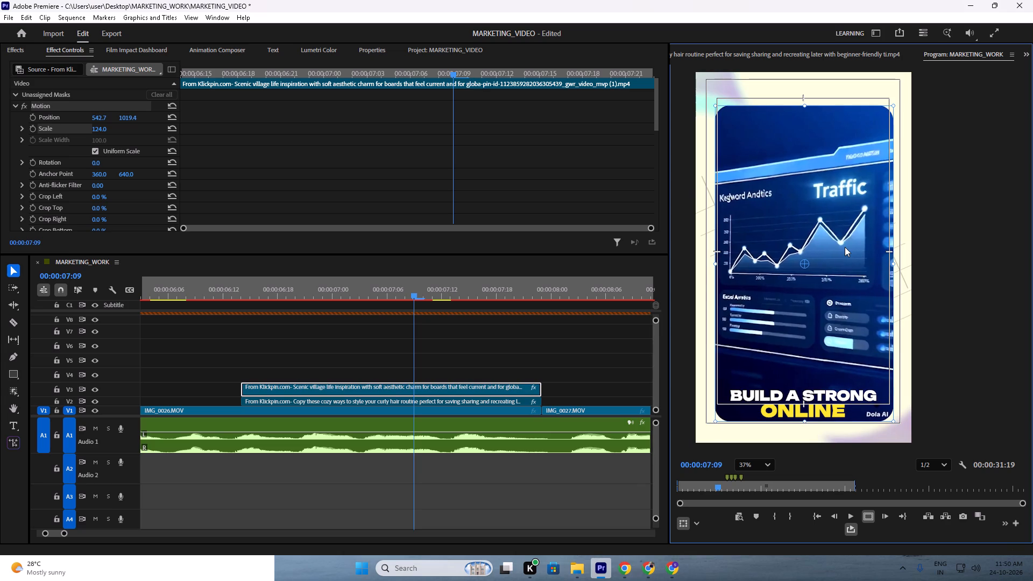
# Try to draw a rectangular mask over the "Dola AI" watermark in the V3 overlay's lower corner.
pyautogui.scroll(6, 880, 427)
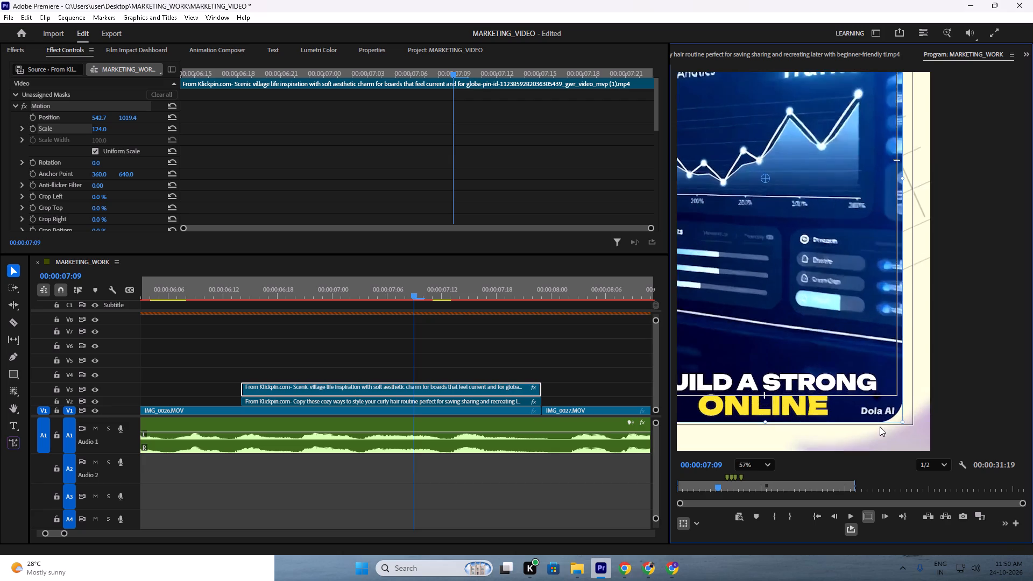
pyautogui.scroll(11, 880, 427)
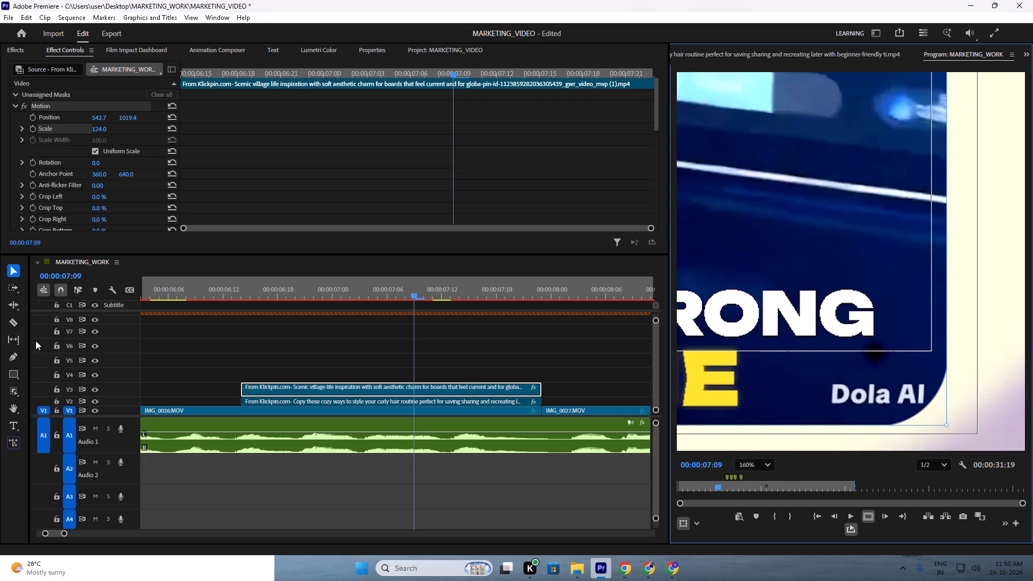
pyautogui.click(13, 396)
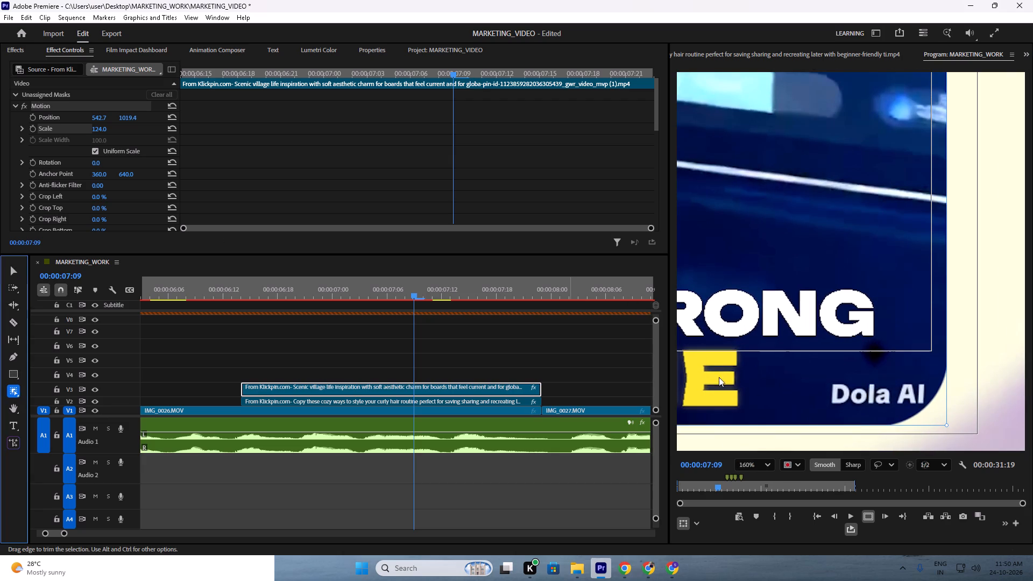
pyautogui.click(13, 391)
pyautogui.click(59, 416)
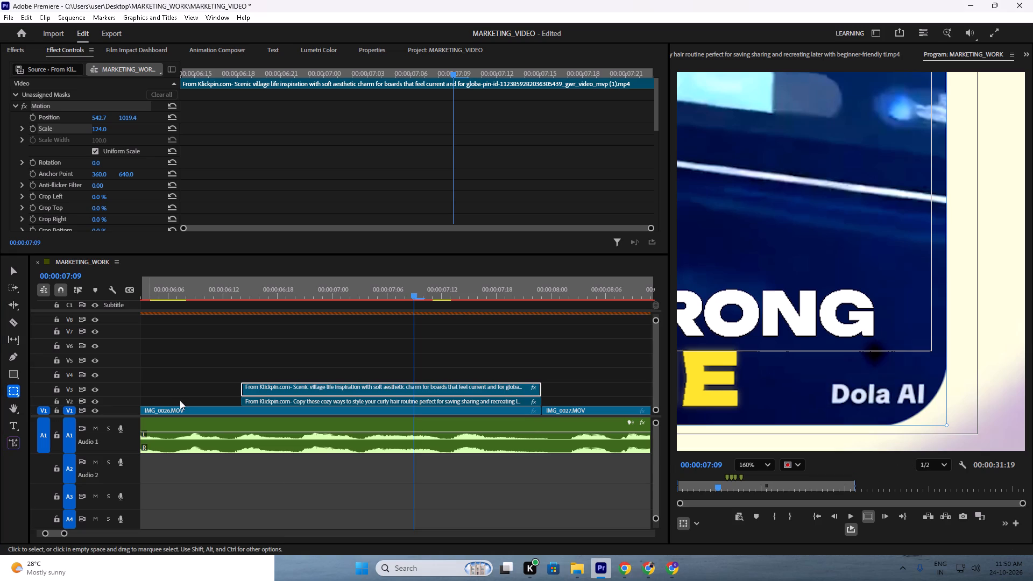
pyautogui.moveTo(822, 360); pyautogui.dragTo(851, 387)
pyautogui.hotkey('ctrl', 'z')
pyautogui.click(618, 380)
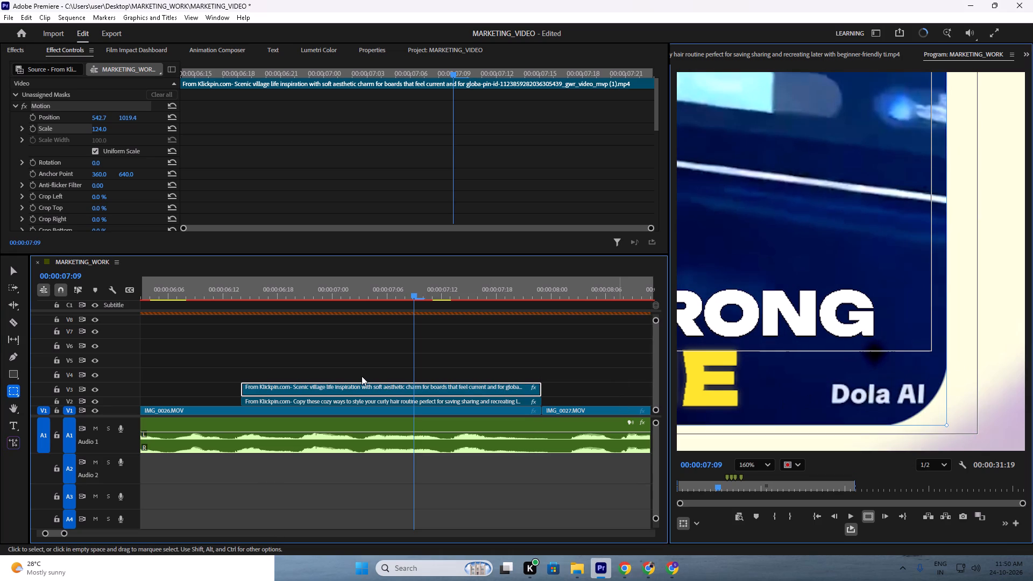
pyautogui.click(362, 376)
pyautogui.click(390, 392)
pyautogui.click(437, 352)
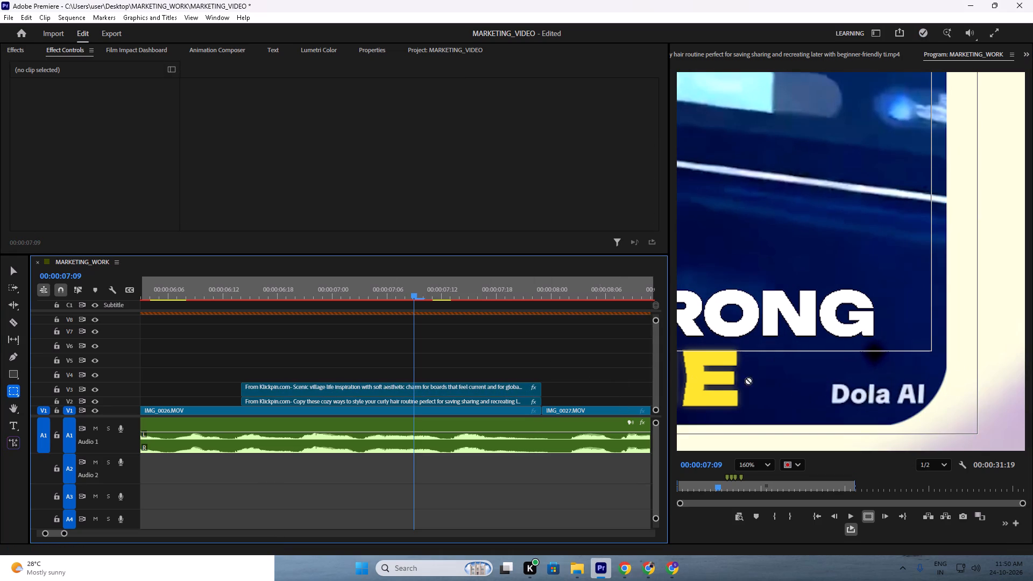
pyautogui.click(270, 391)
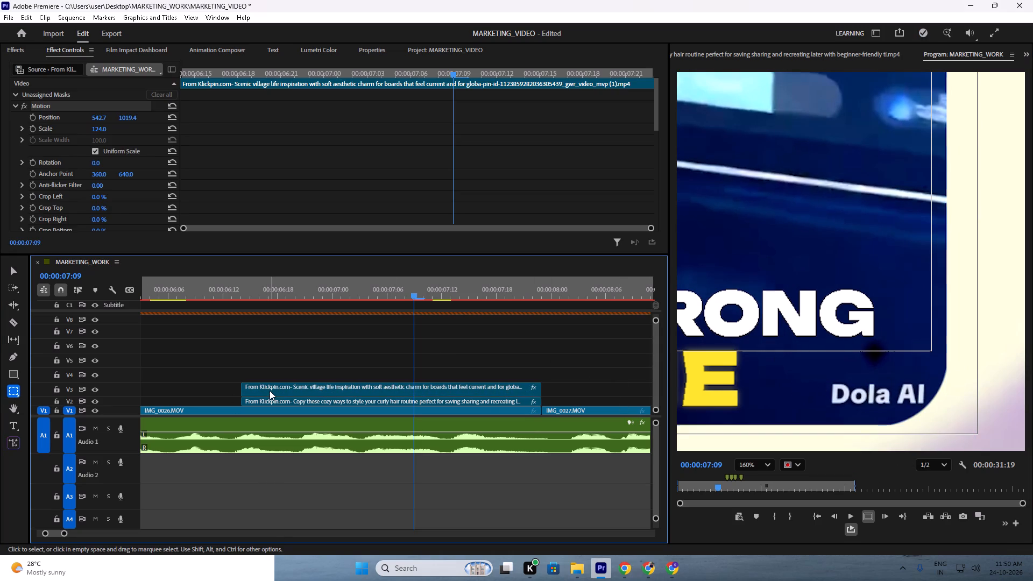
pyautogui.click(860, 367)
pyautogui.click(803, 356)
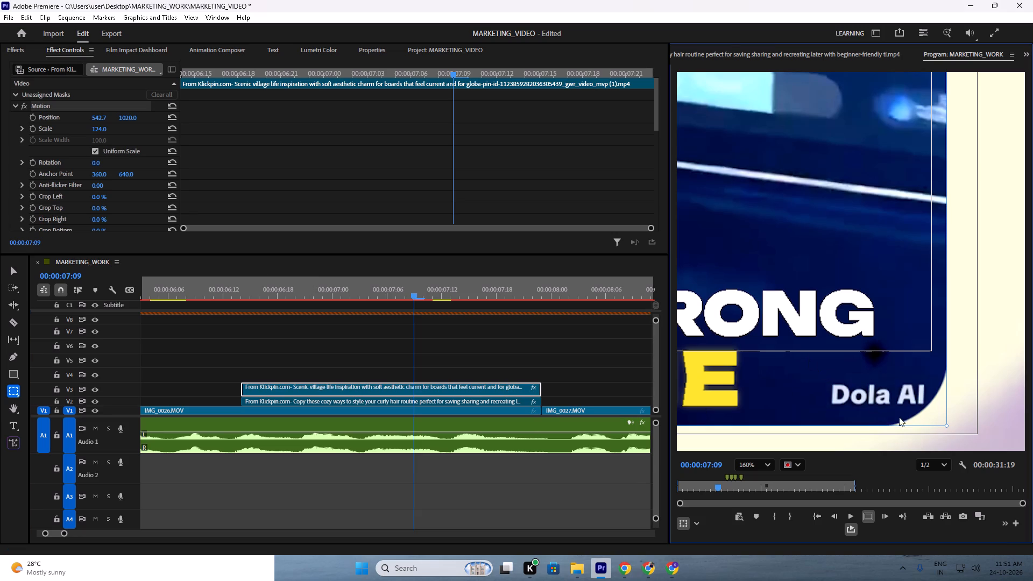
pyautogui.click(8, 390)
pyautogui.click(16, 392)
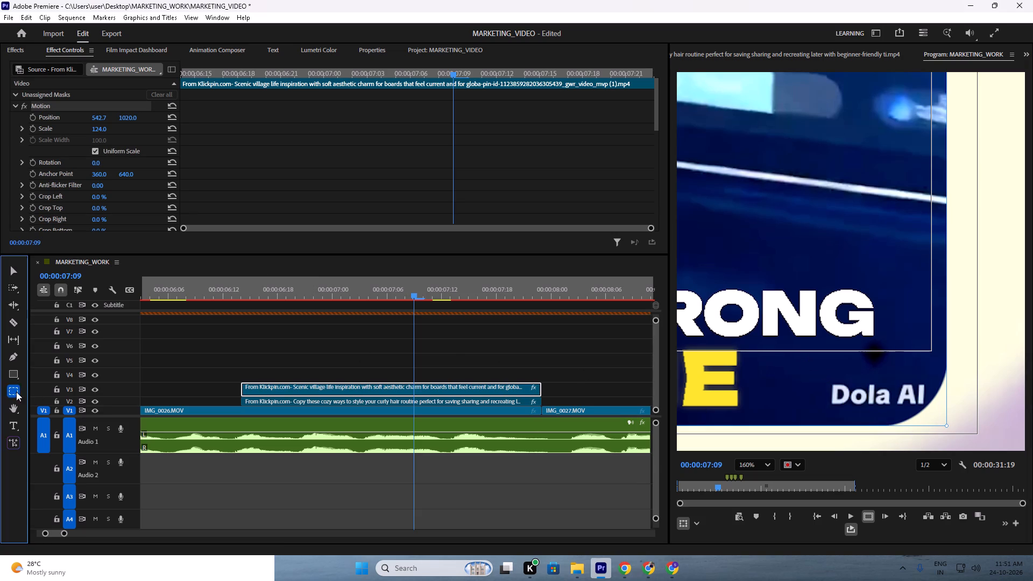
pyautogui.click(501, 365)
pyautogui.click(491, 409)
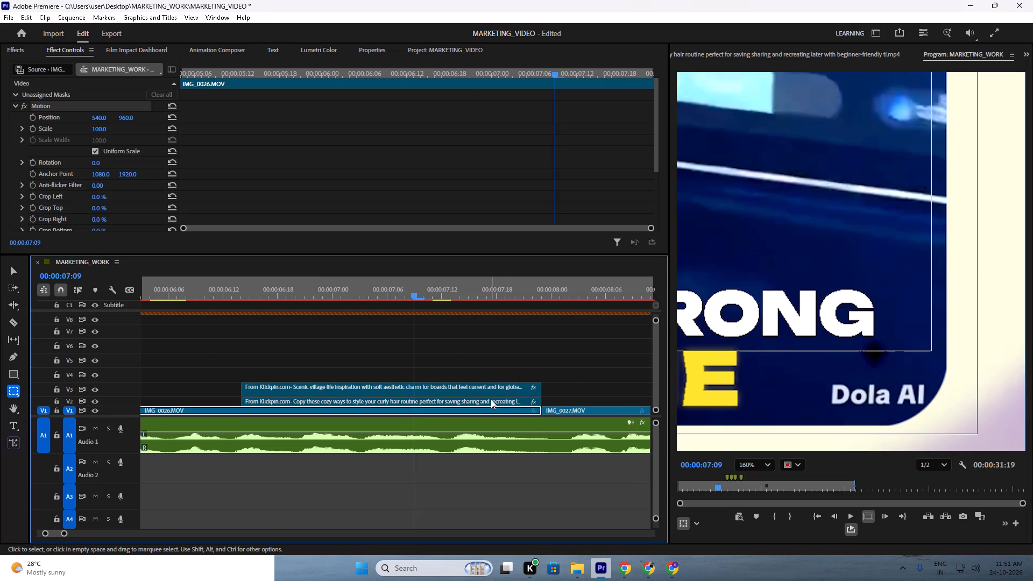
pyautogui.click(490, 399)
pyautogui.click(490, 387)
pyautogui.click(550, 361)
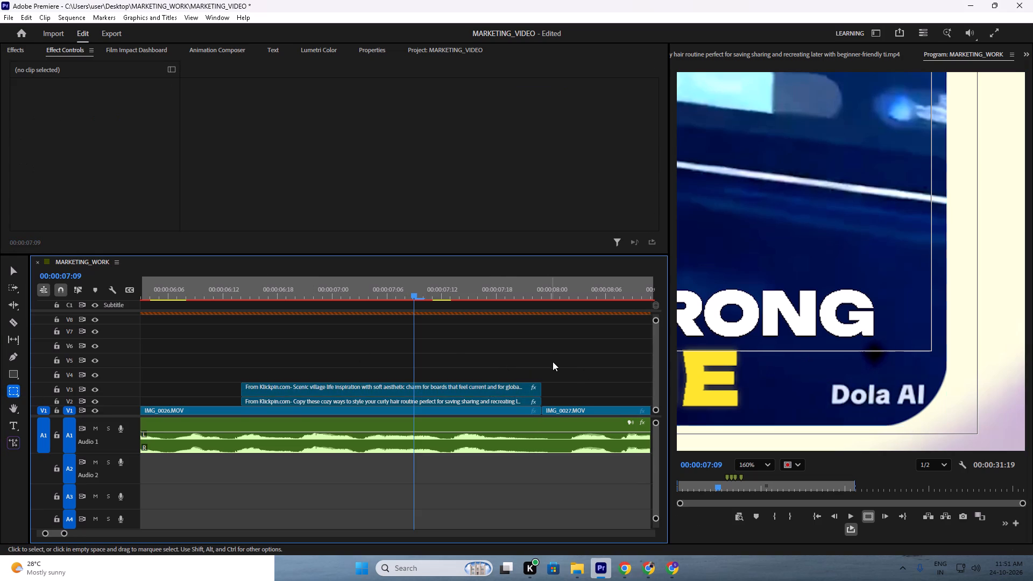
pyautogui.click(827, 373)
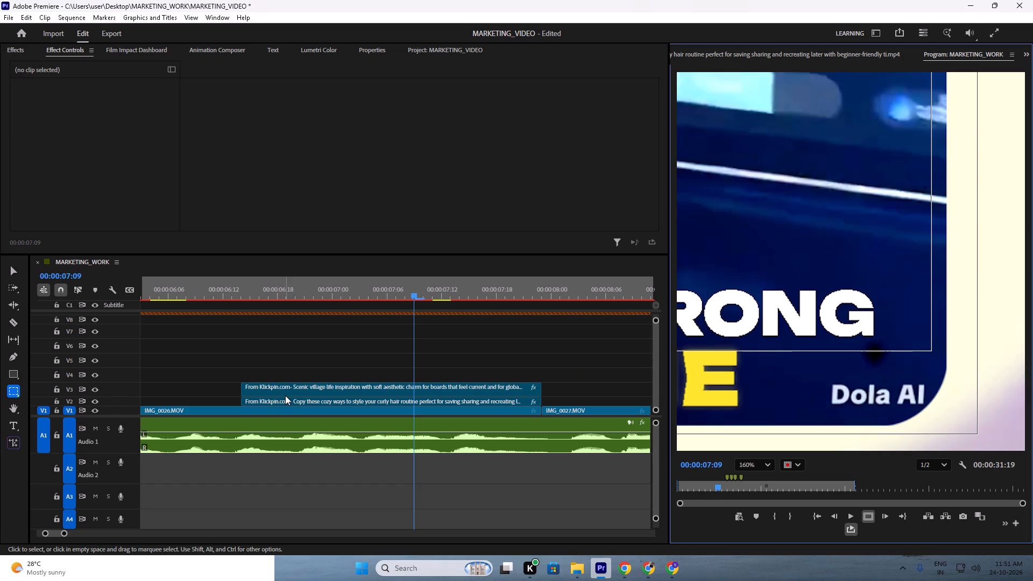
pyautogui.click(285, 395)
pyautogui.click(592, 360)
# Set the V3 traffic-chart overlay's Crop Bottom to 3% to cut off the "Dola AI" watermark.
pyautogui.click(487, 396)
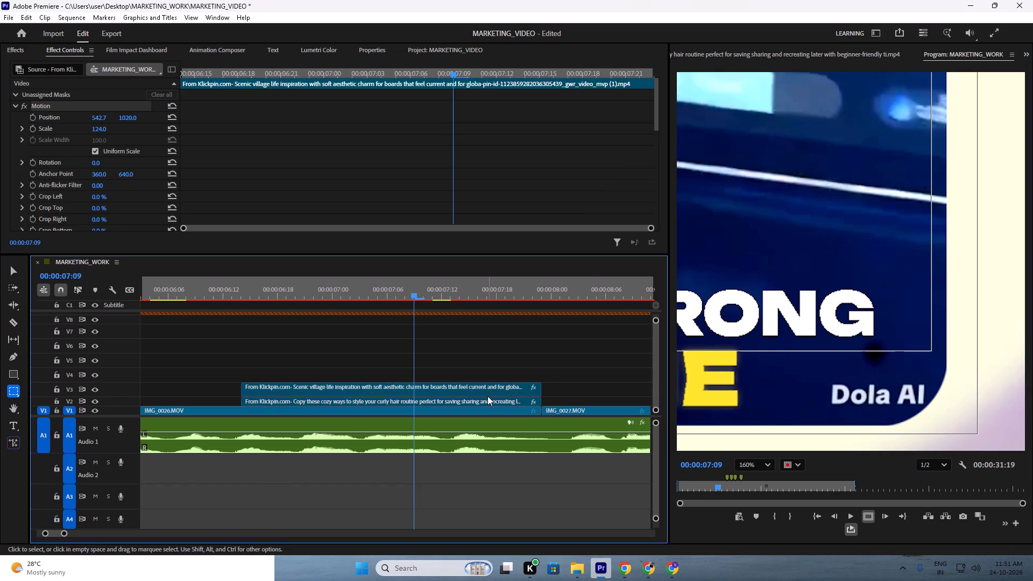
pyautogui.scroll(-6, 122, 184)
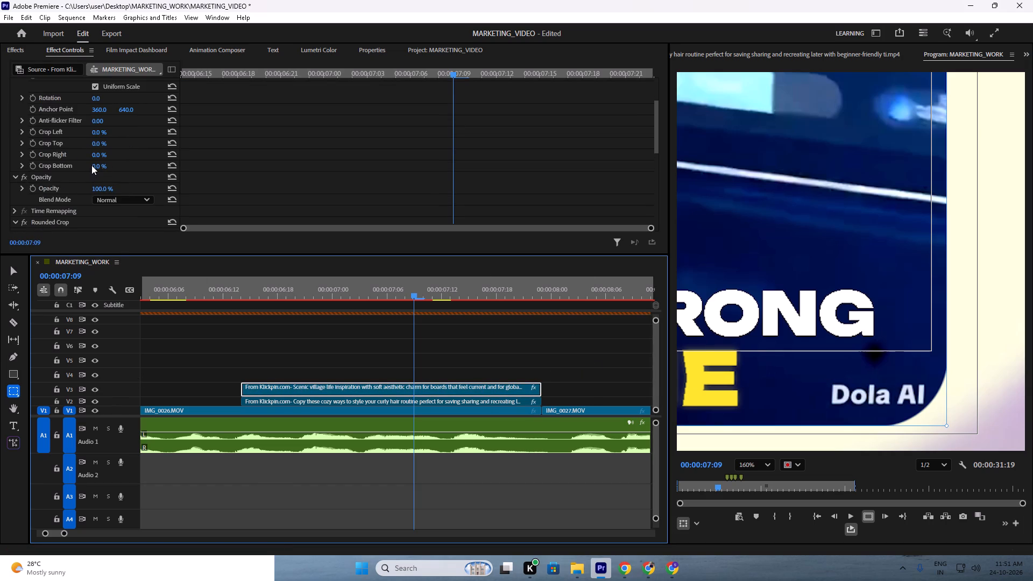
pyautogui.moveTo(97, 165); pyautogui.dragTo(79, 172)
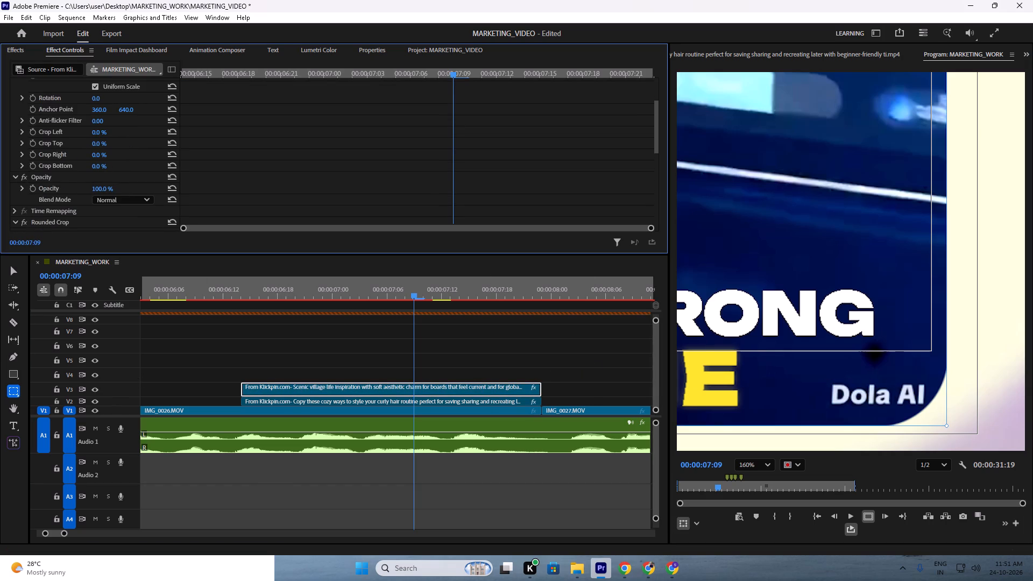
pyautogui.moveTo(79, 172); pyautogui.dragTo(75, 180)
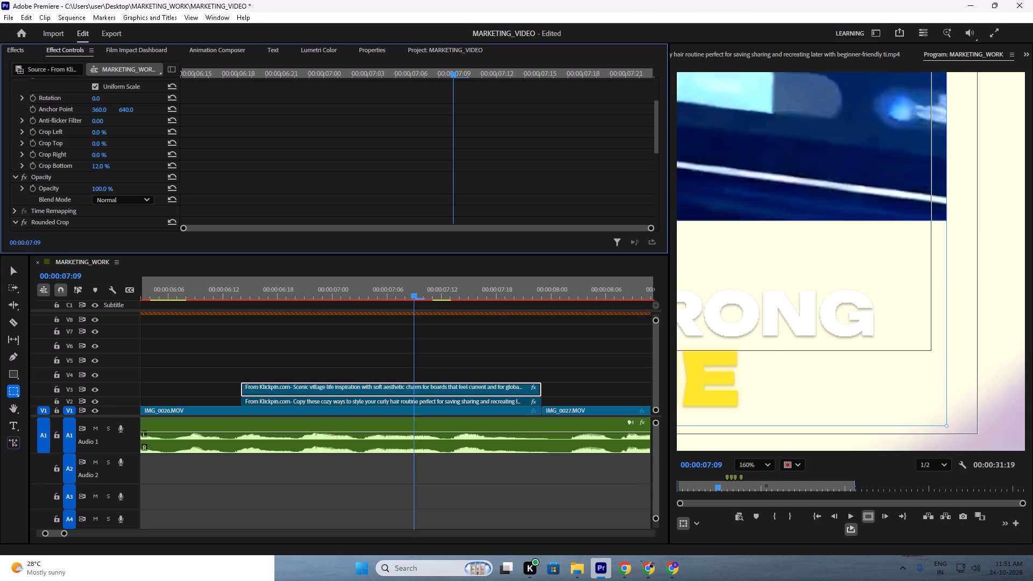
pyautogui.moveTo(75, 180); pyautogui.dragTo(68, 180)
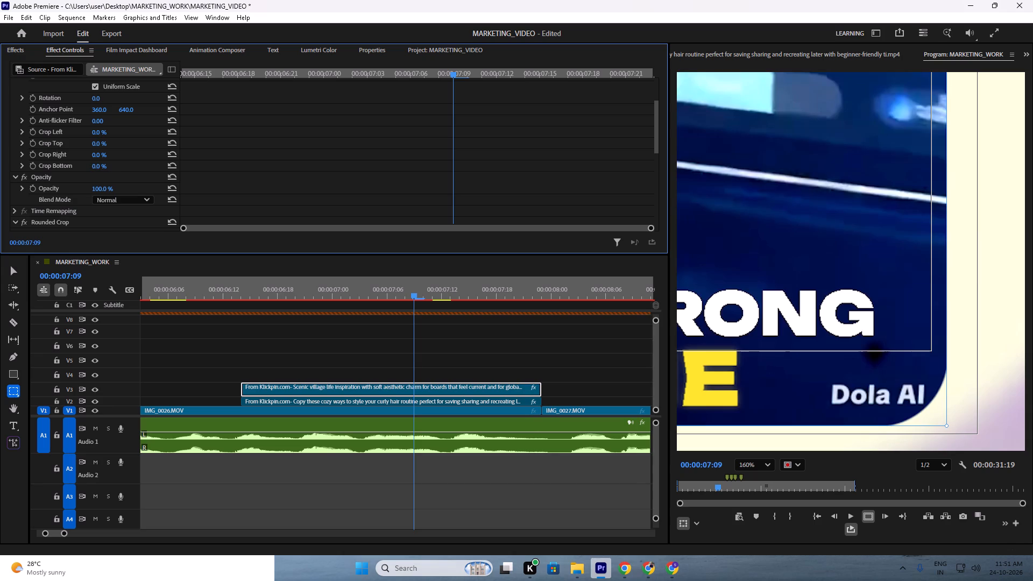
pyautogui.moveTo(68, 180); pyautogui.dragTo(70, 180)
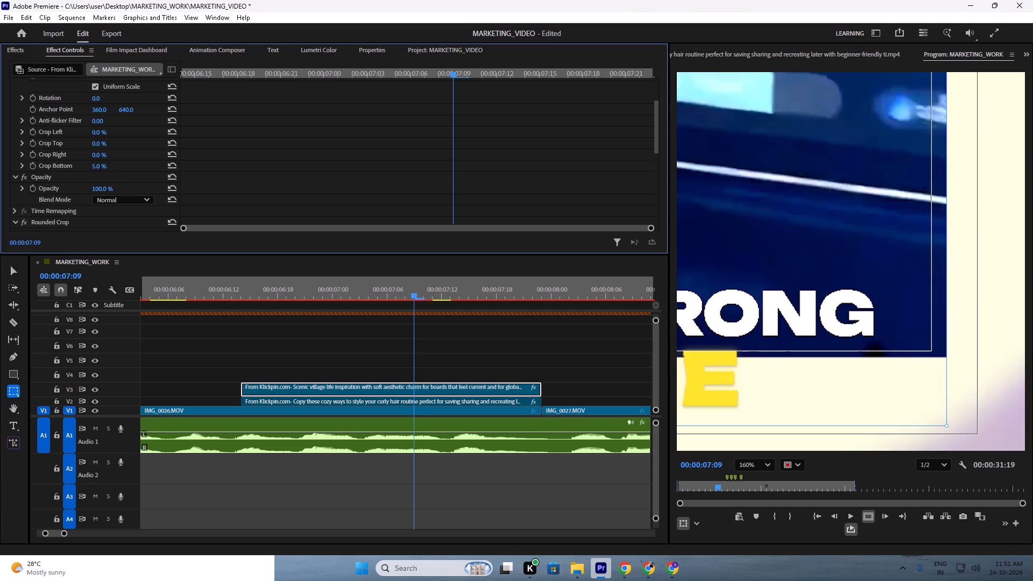
pyautogui.moveTo(70, 180); pyautogui.dragTo(69, 180)
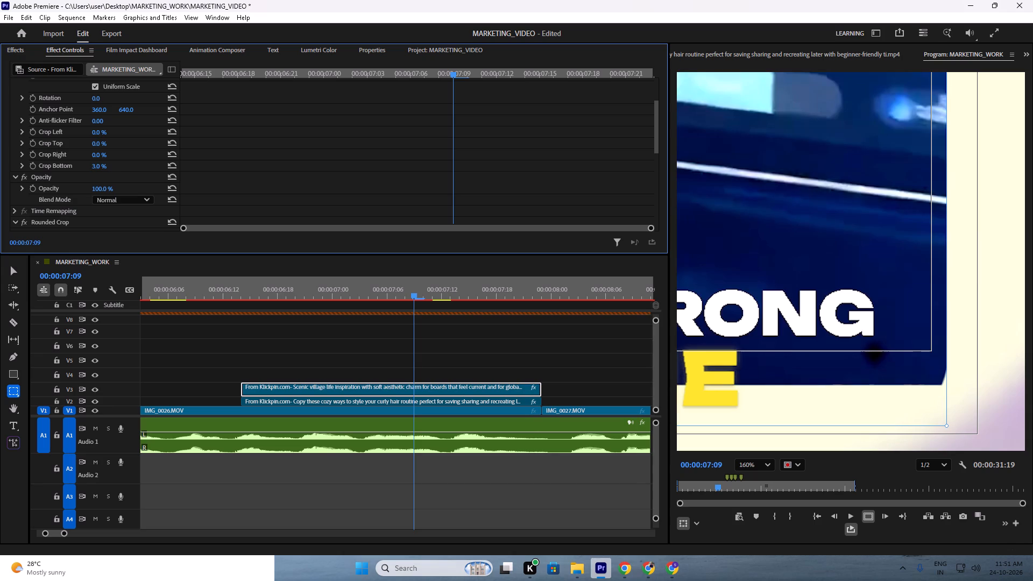
pyautogui.moveTo(69, 180); pyautogui.dragTo(64, 180)
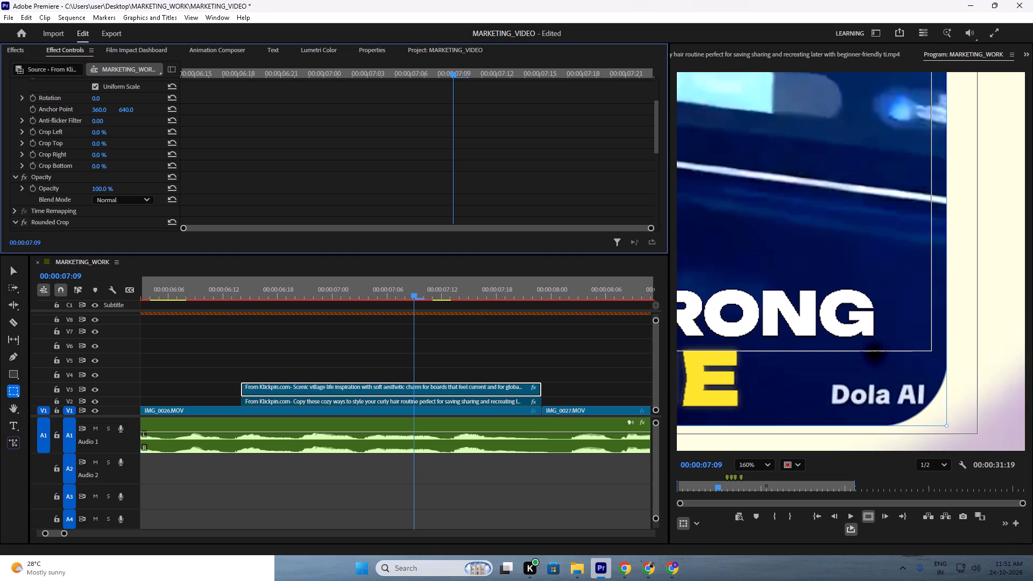
pyautogui.moveTo(64, 180); pyautogui.dragTo(66, 180)
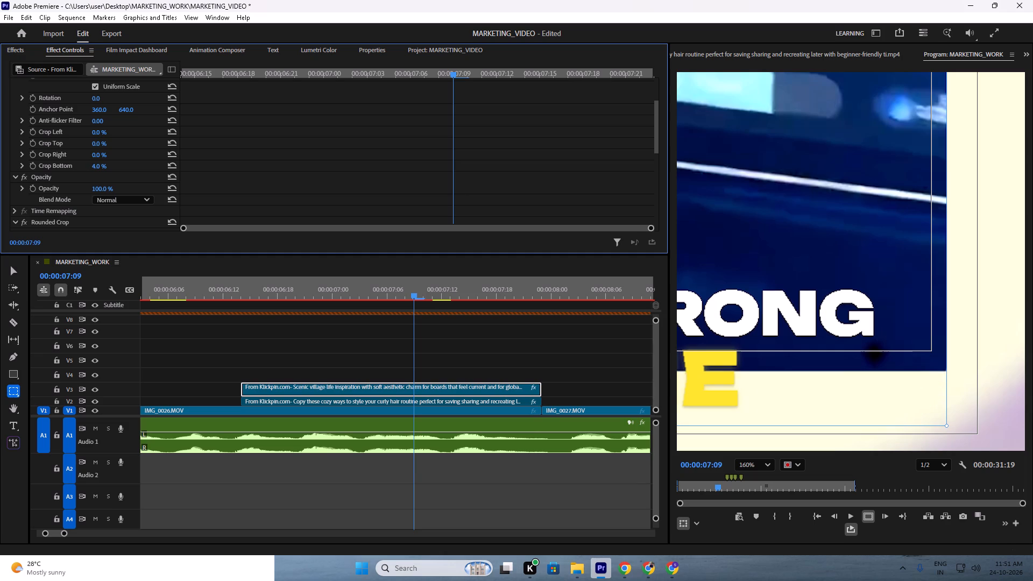
pyautogui.moveTo(66, 180); pyautogui.dragTo(66, 180)
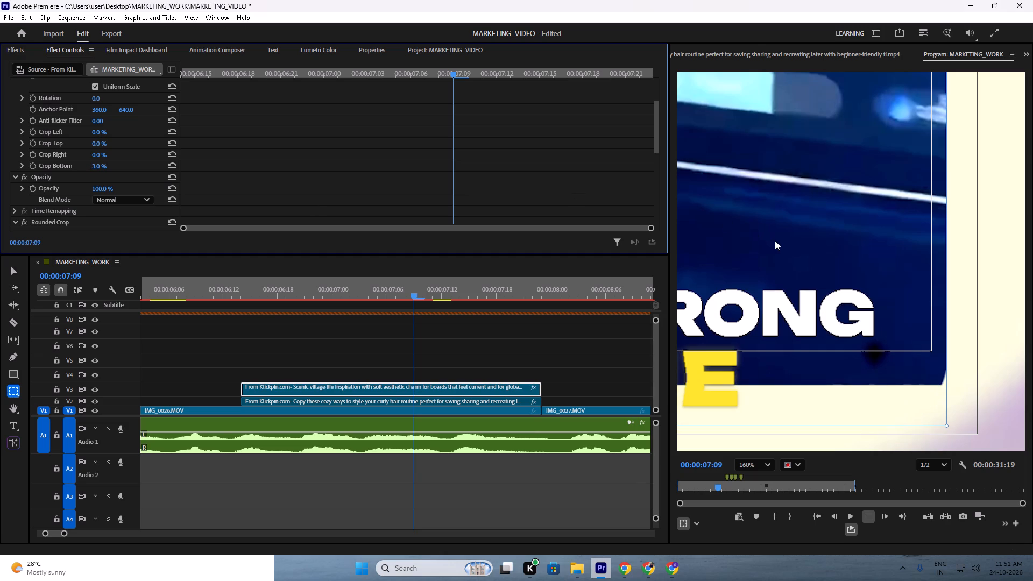
# Move the V3 traffic-chart overlay slightly lower, roughly centred horizontally, so the chart panel extends behind both caption lines.
pyautogui.scroll(-20, 845, 264)
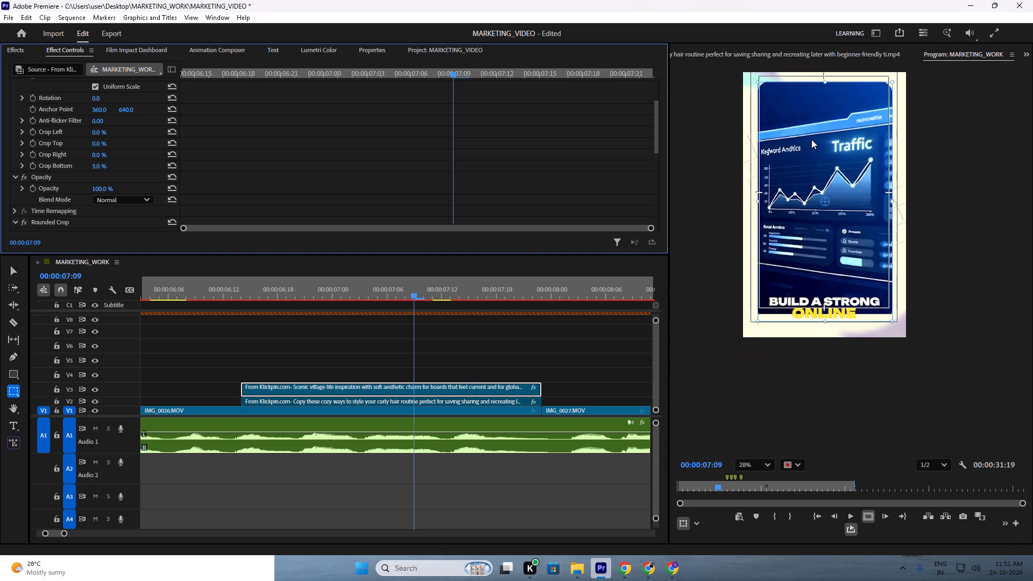
pyautogui.scroll(2, 811, 139)
pyautogui.scroll(-4, 810, 149)
pyautogui.scroll(4, 822, 105)
pyautogui.moveTo(825, 138); pyautogui.dragTo(826, 138)
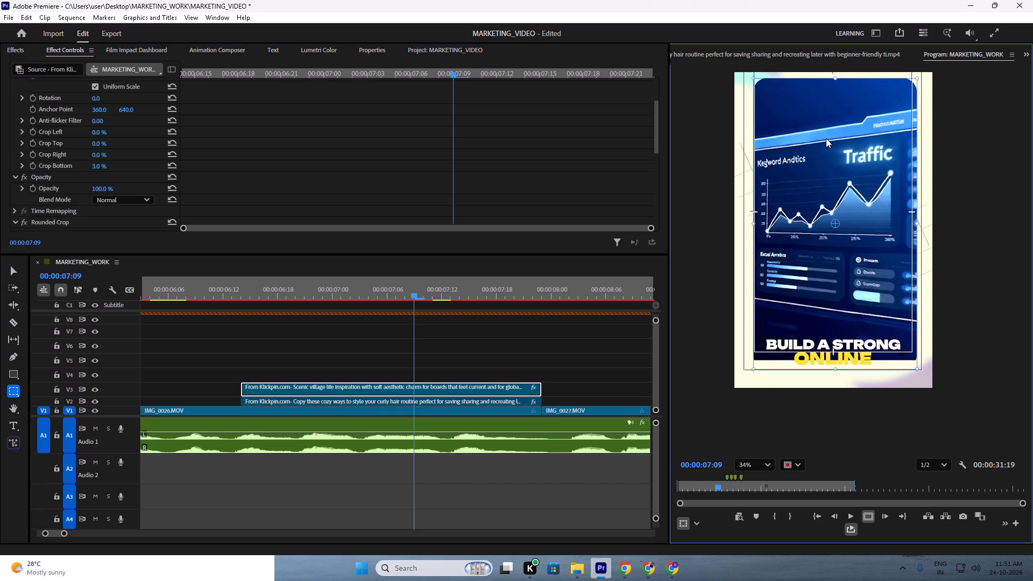
pyautogui.moveTo(826, 138); pyautogui.dragTo(827, 146)
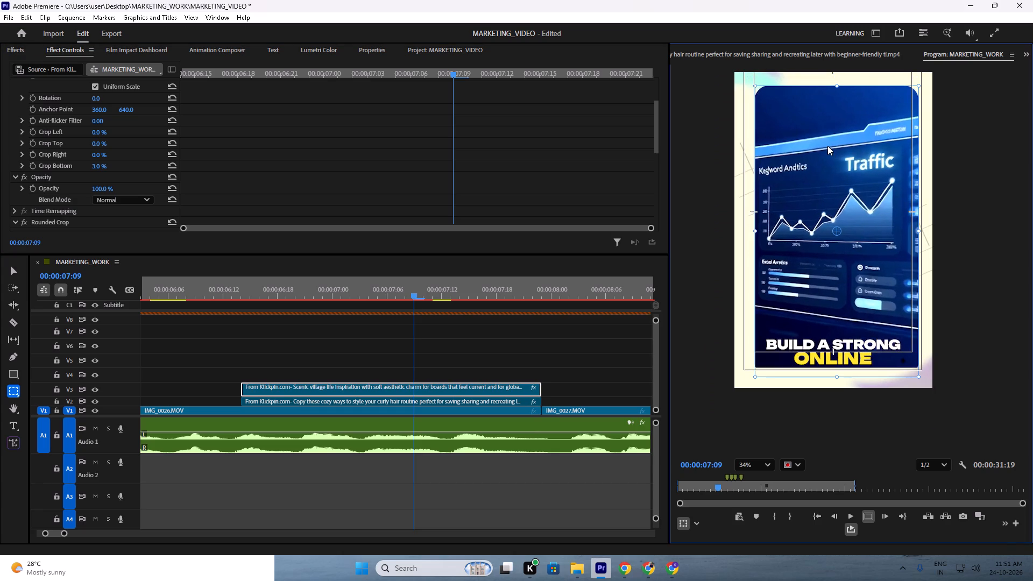
pyautogui.moveTo(827, 146); pyautogui.dragTo(822, 143)
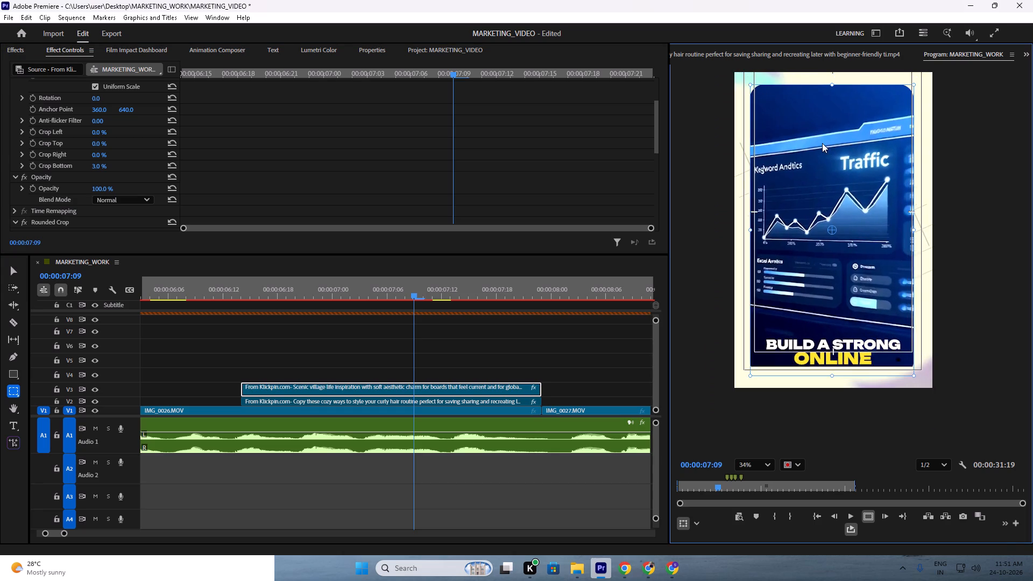
pyautogui.moveTo(822, 143); pyautogui.dragTo(825, 145)
pyautogui.scroll(-2, 825, 145)
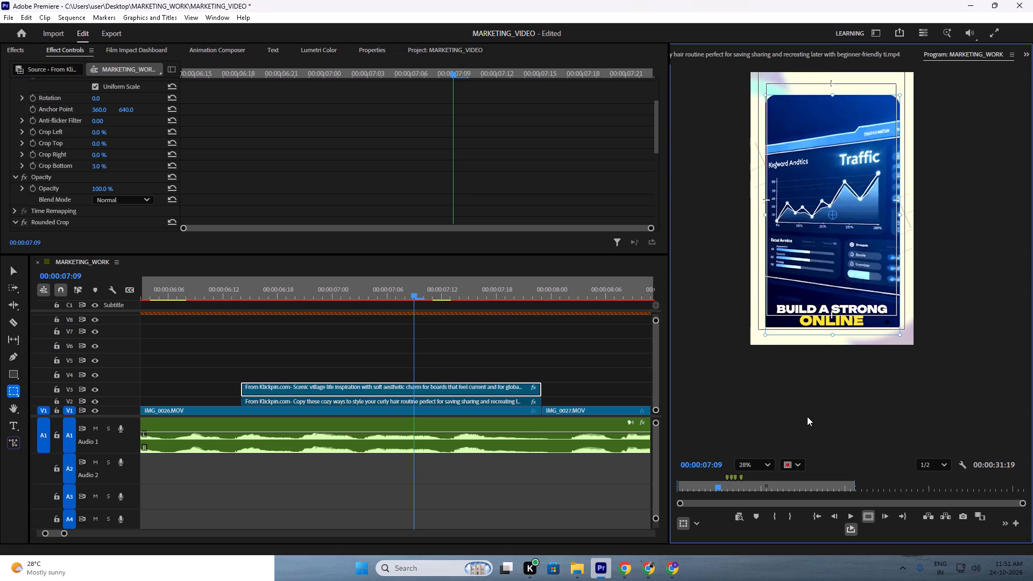
pyautogui.click(746, 469)
pyautogui.click(745, 309)
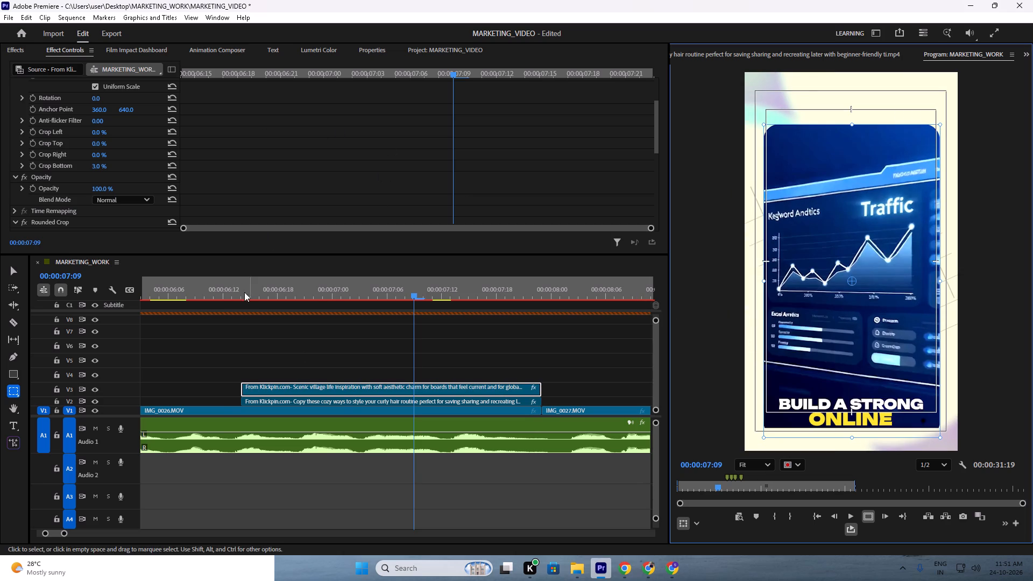
# Play back the start of the traffic-chart overlay from about 00:00:06:12 to check its position.
pyautogui.moveTo(250, 286); pyautogui.dragTo(230, 288)
pyautogui.press('space')
pyautogui.press('space')
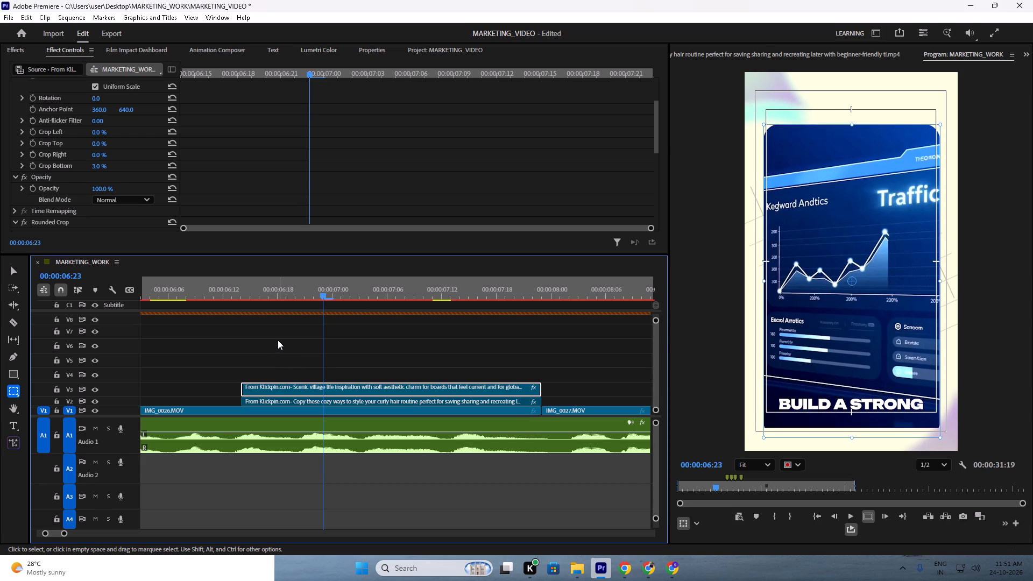
# Save the MARKETING_VIDEO project and leave no clips selected in the sequence.
pyautogui.hotkey('ctrl', 'a')
pyautogui.hotkey('ctrl', 's')
pyautogui.hotkey('ctrl', 's')
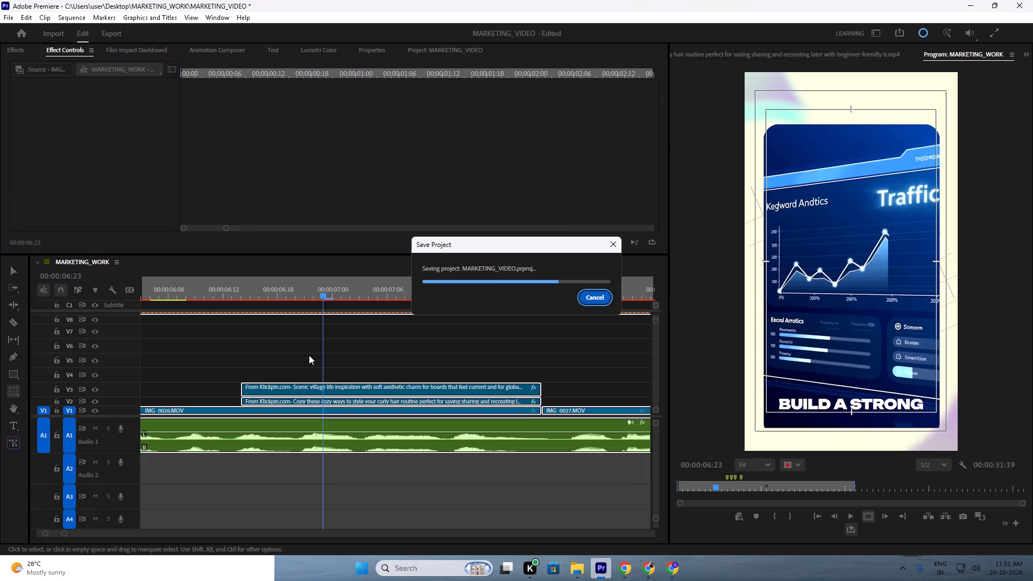
pyautogui.hotkey('ctrl', 's')
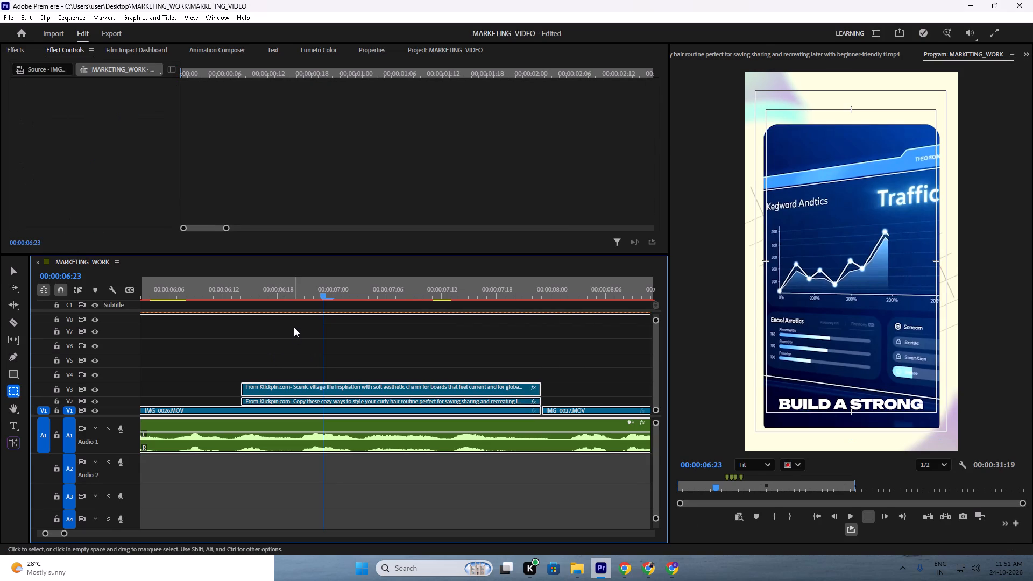
pyautogui.click(294, 327)
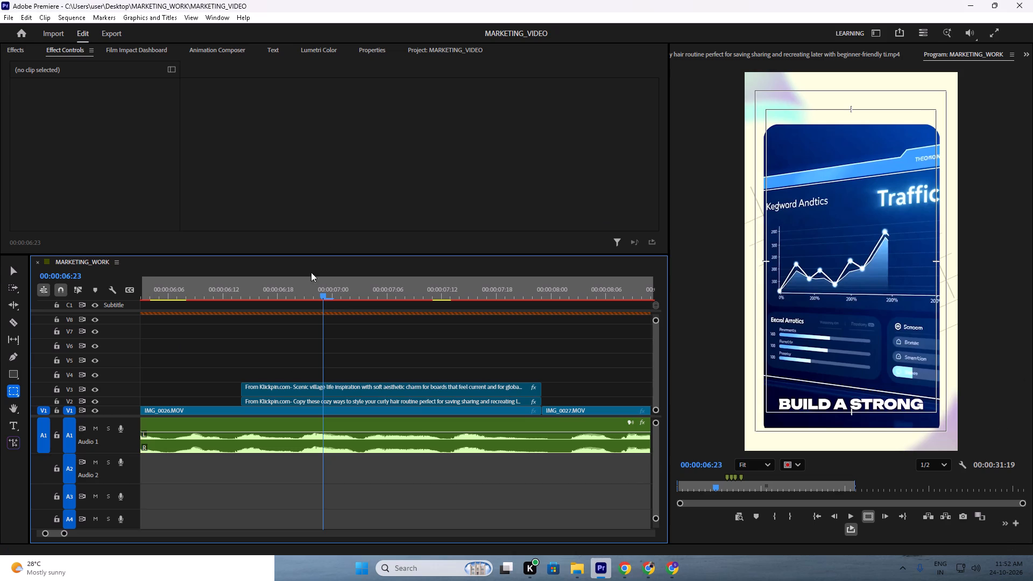
# Play back from about 00:00:06:10 through the traffic-chart overlay and the cut to IMG_0027.MOV, on into IMG_0029.MOV.
pyautogui.moveTo(270, 295); pyautogui.dragTo(208, 300)
pyautogui.press('space')
pyautogui.click(260, 321)
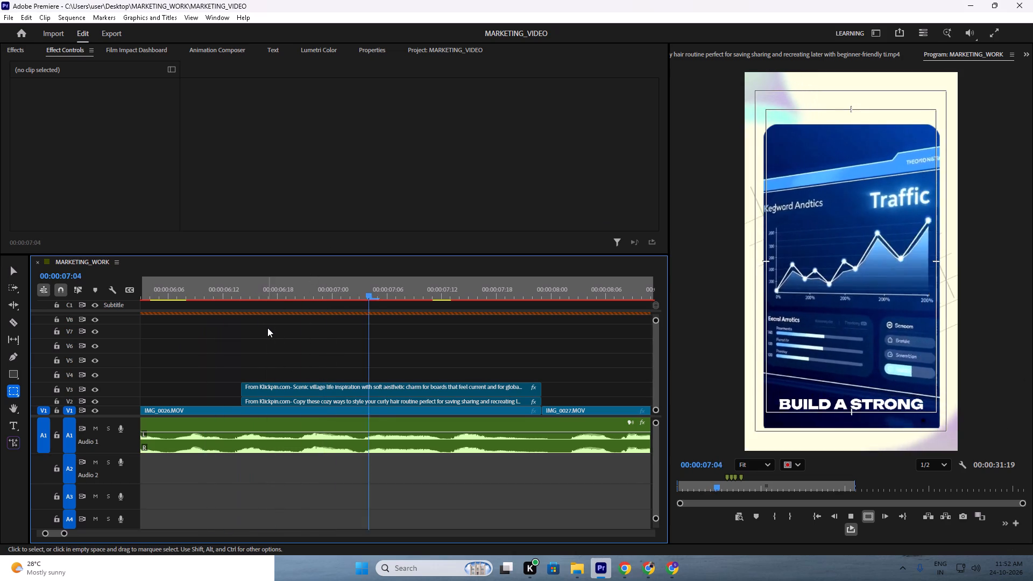
pyautogui.press('space')
pyautogui.press('space')
pyautogui.press('space')
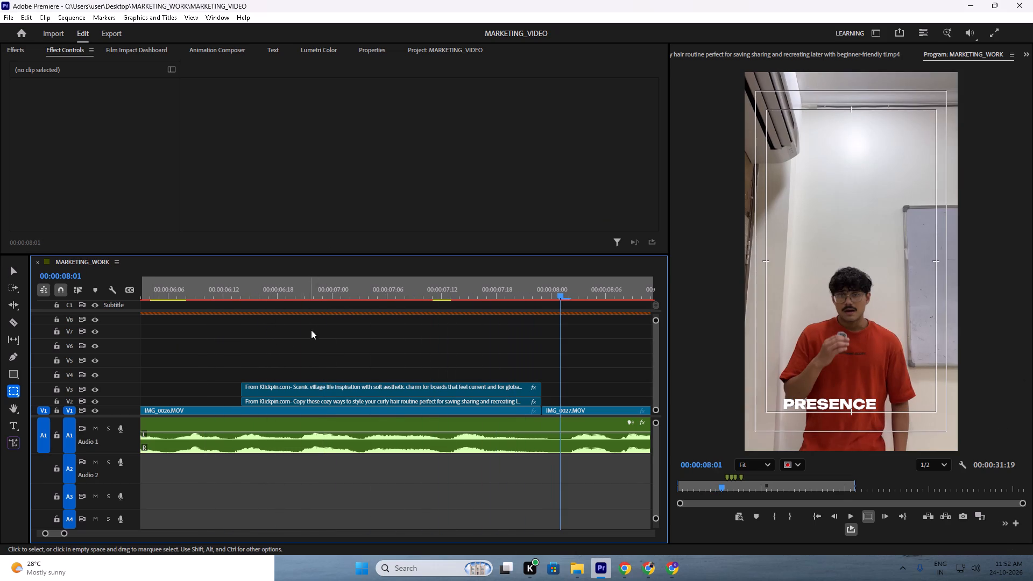
pyautogui.moveTo(412, 286); pyautogui.dragTo(564, 329)
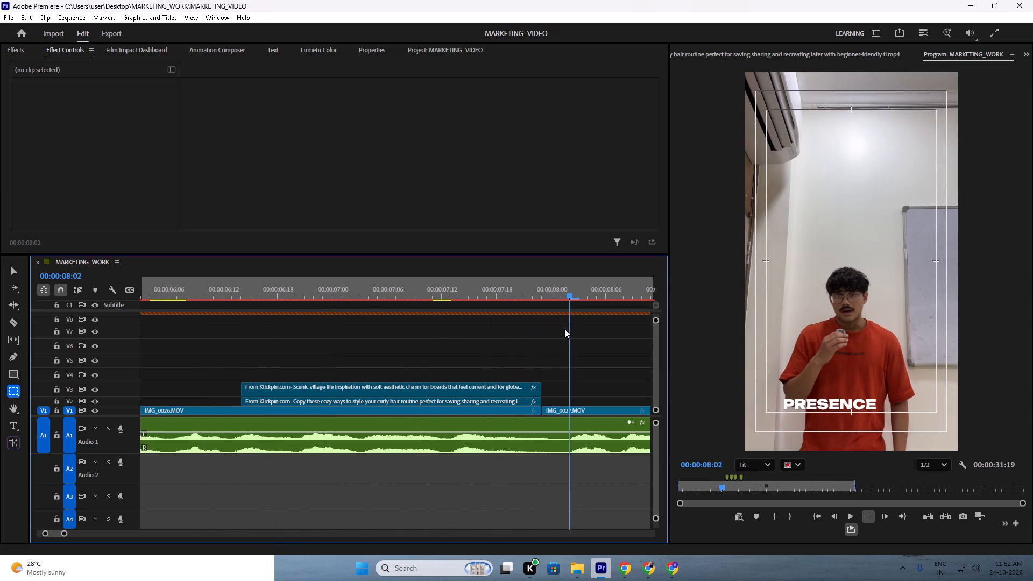
pyautogui.moveTo(564, 329); pyautogui.dragTo(549, 348)
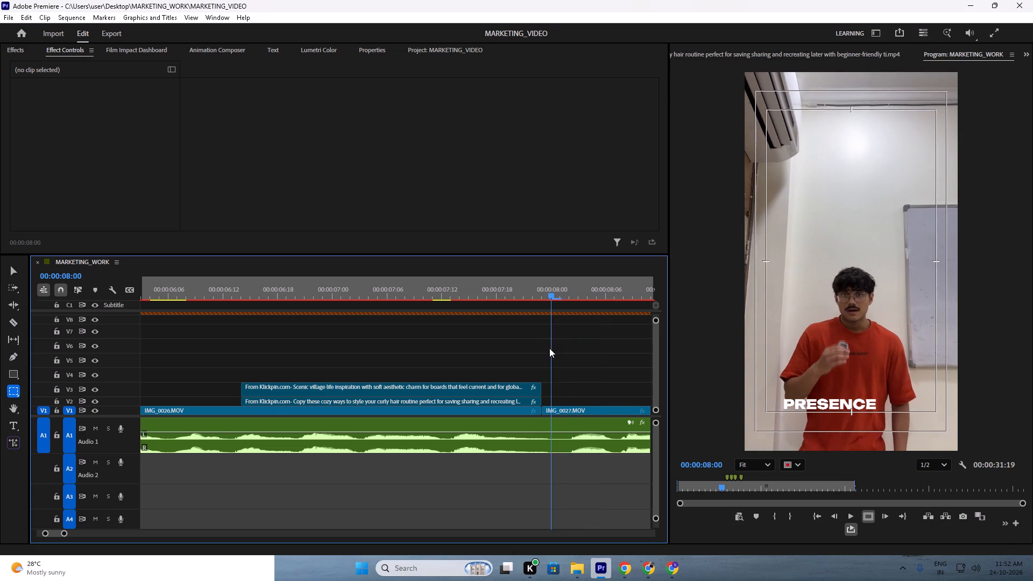
pyautogui.moveTo(549, 348); pyautogui.dragTo(551, 364)
pyautogui.moveTo(551, 364); pyautogui.dragTo(436, 391)
pyautogui.press('space')
pyautogui.press('space')
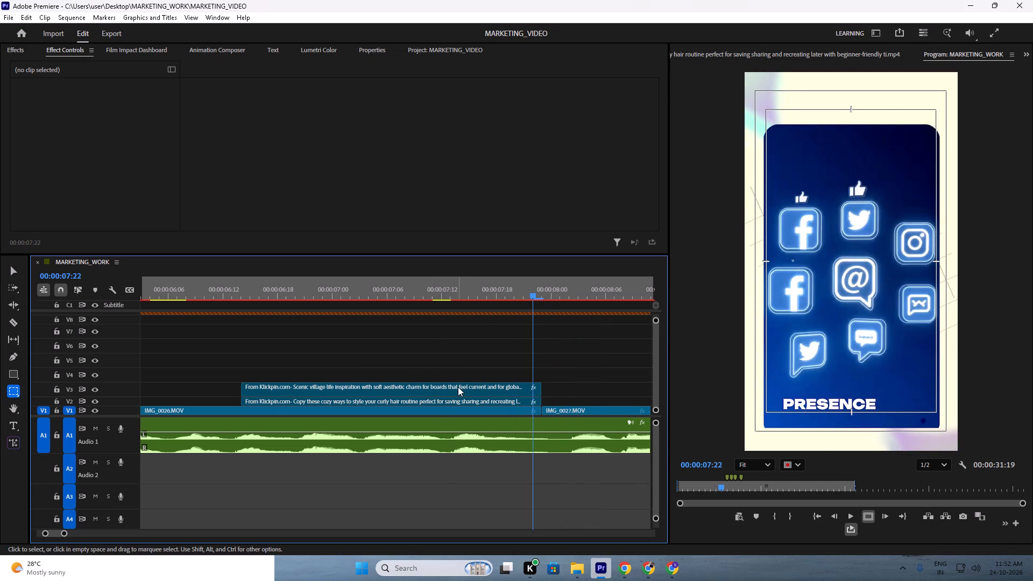
pyautogui.press('space')
pyautogui.keyDown('alt'); pyautogui.scroll(-20, 459, 387); pyautogui.keyUp('alt')
pyautogui.keyDown('alt'); pyautogui.scroll(-2, 459, 387); pyautogui.keyUp('alt')
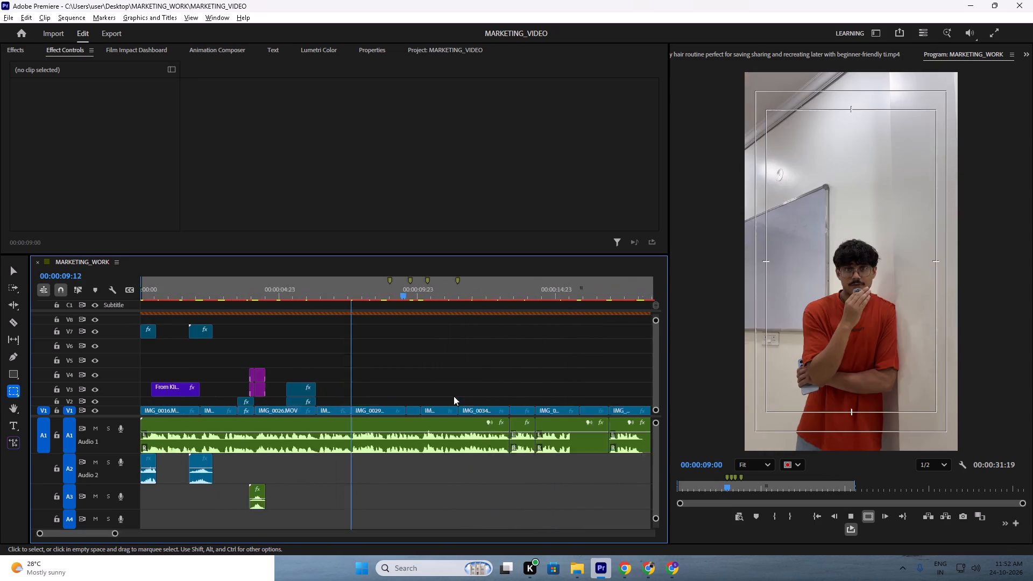
pyautogui.keyDown('alt'); pyautogui.scroll(-3, 454, 396); pyautogui.keyUp('alt')
pyautogui.keyDown('alt'); pyautogui.scroll(3, 452, 400); pyautogui.keyUp('alt')
pyautogui.keyDown('alt'); pyautogui.scroll(-6, 239, 387); pyautogui.keyUp('alt')
pyautogui.scroll(19, 226, 388)
pyautogui.press('space')
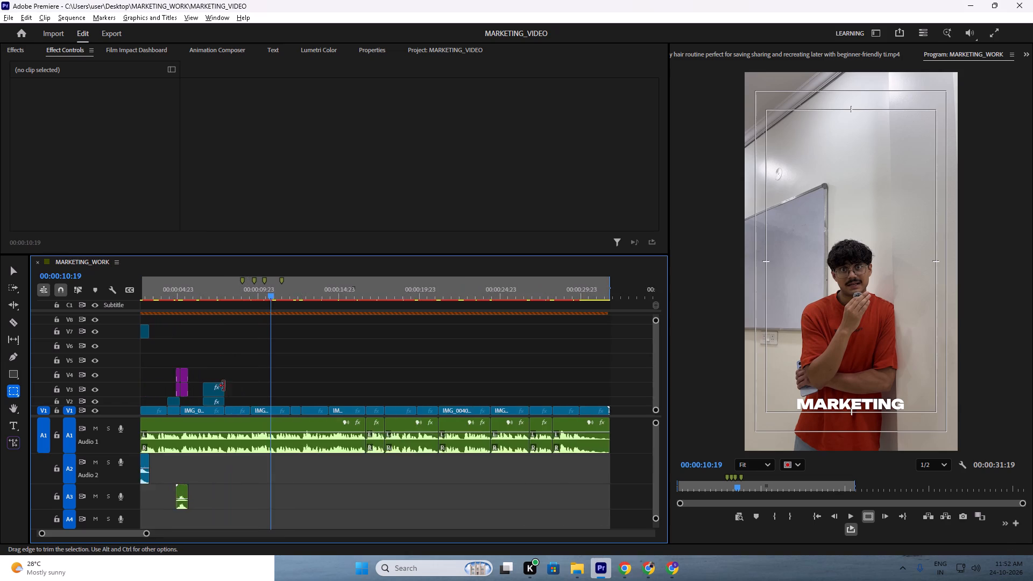
# Review the lead-in from the purple transition clips near 00:00:05:00 to the traffic-chart overlay by playing it back.
pyautogui.scroll(12, 224, 386)
pyautogui.moveTo(317, 264); pyautogui.dragTo(296, 284)
pyautogui.moveTo(295, 285); pyautogui.dragTo(280, 299)
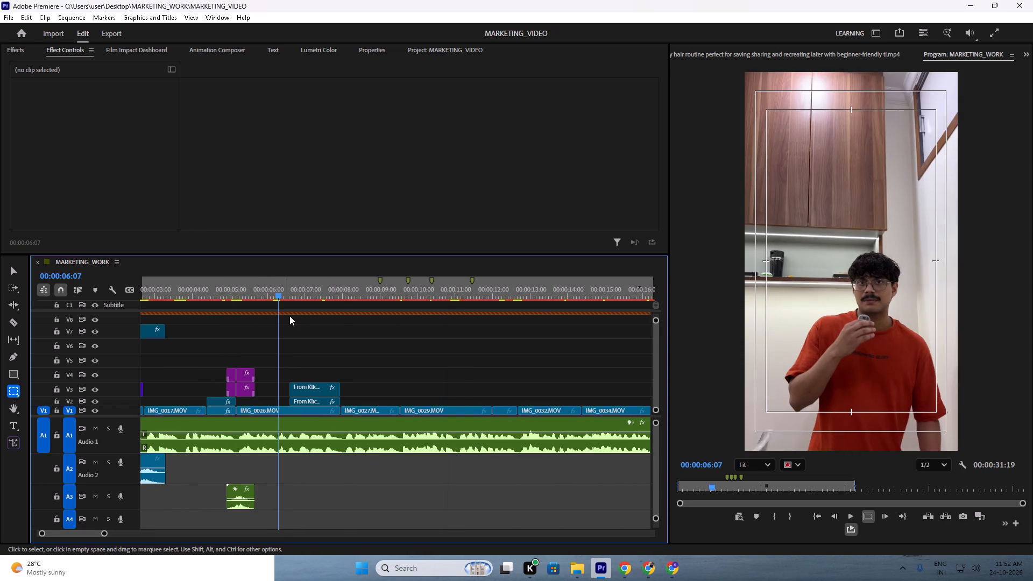
pyautogui.press('space')
pyautogui.click(310, 335)
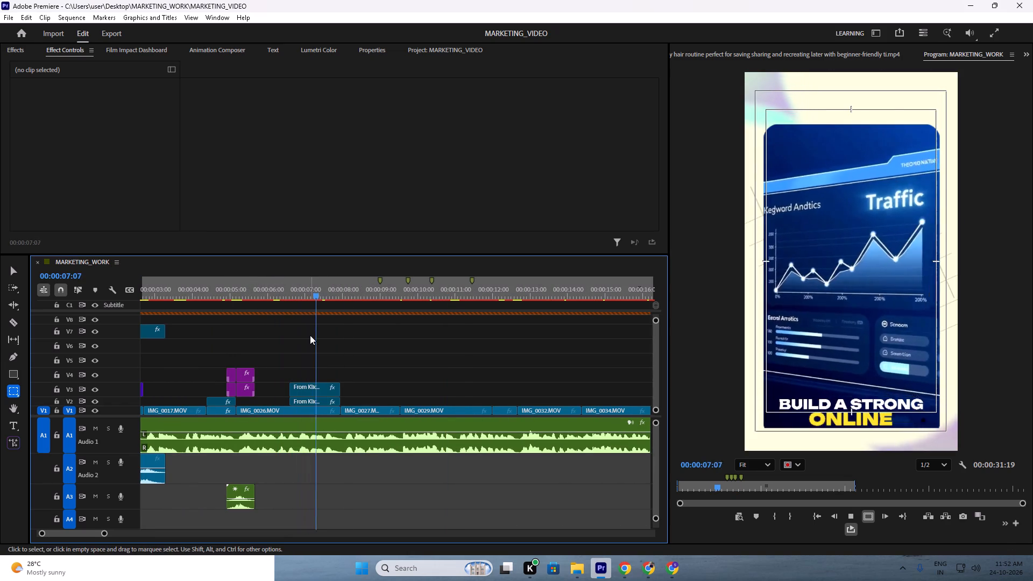
pyautogui.press('space')
pyautogui.keyDown('alt'); pyautogui.scroll(9, 302, 344); pyautogui.keyUp('alt')
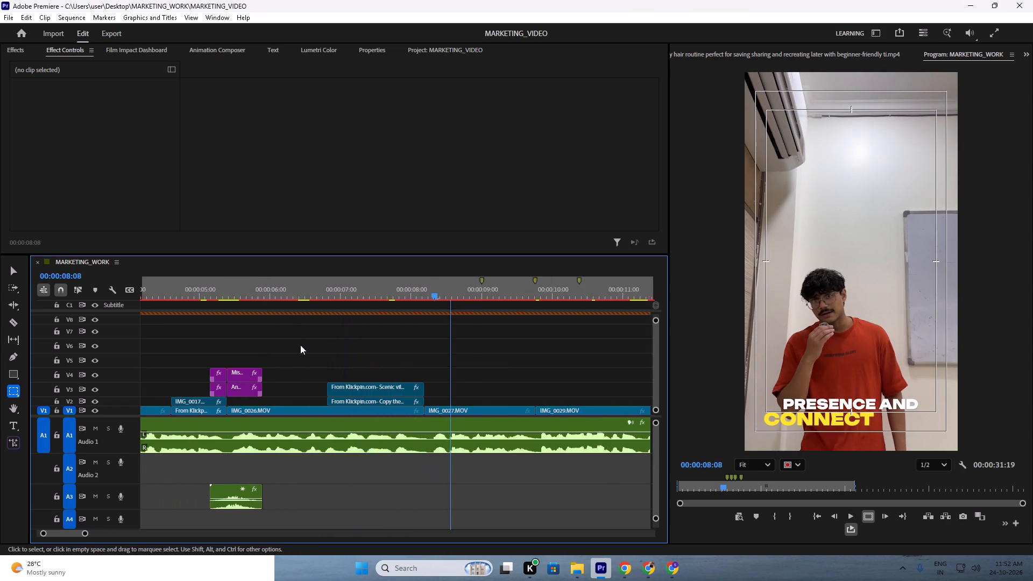
pyautogui.keyDown('alt'); pyautogui.scroll(2, 300, 345); pyautogui.keyUp('alt')
pyautogui.moveTo(344, 289); pyautogui.dragTo(201, 336)
pyautogui.press('space')
pyautogui.click(270, 342)
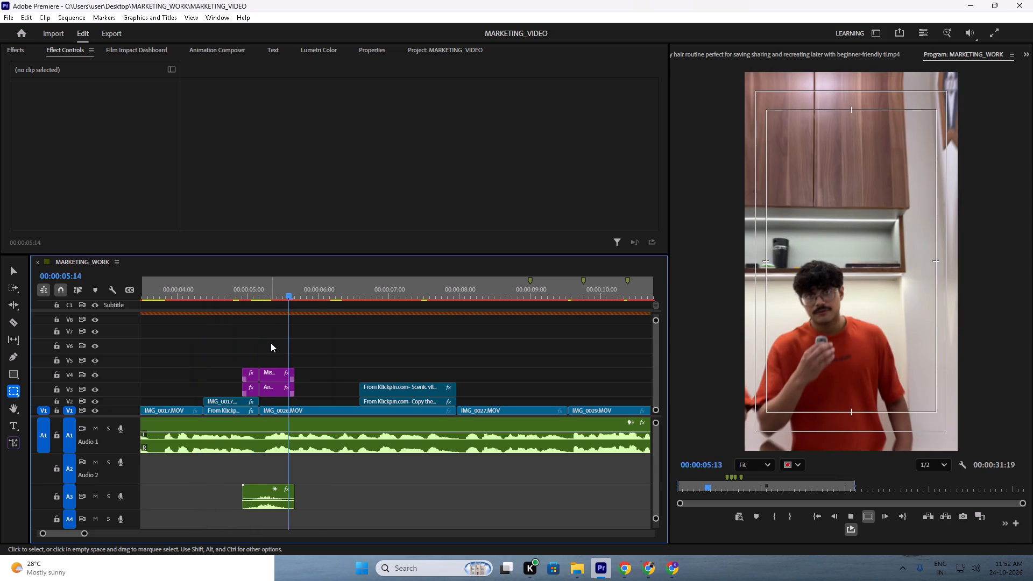
pyautogui.press('space')
pyautogui.press('space')
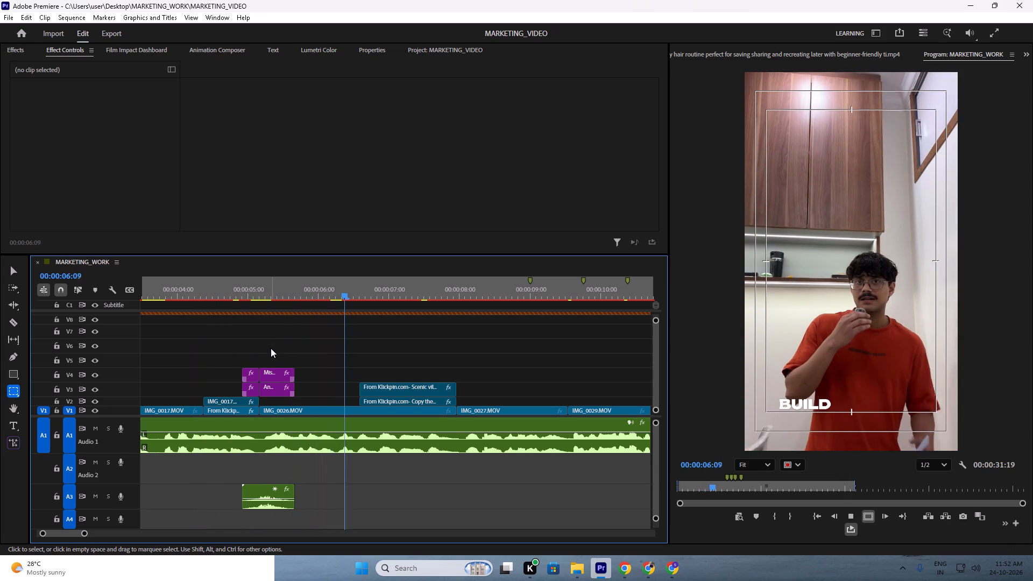
pyautogui.press('space')
pyautogui.click(231, 299)
pyautogui.click(235, 294)
pyautogui.press('space')
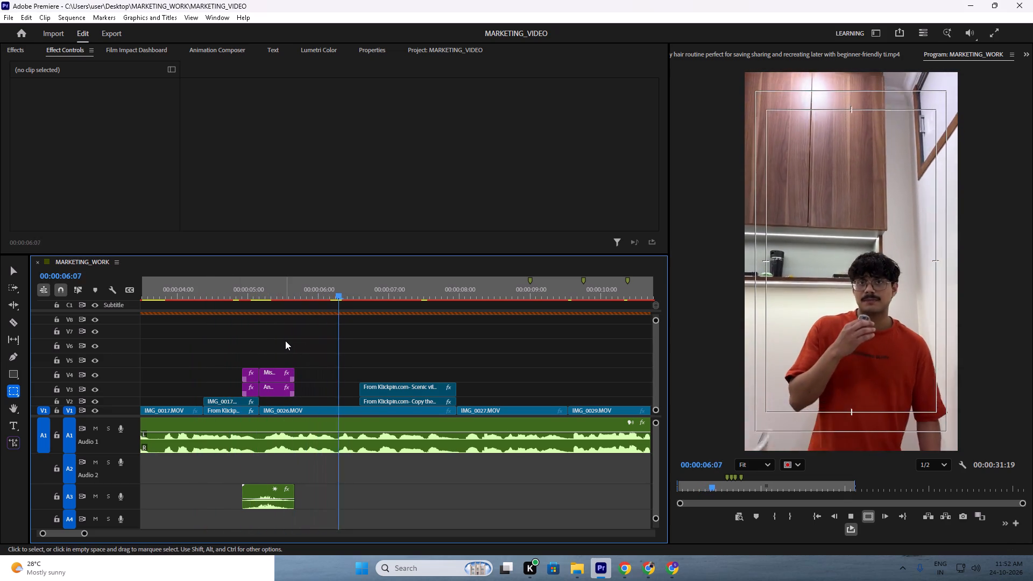
pyautogui.press('space')
# Copy the purple transition clips near 00:00:05:00 with their A3 sound onto V4, V5 and A3, spanning the chart overlay's start at 00:00:06:14.
pyautogui.moveTo(361, 286); pyautogui.dragTo(357, 288)
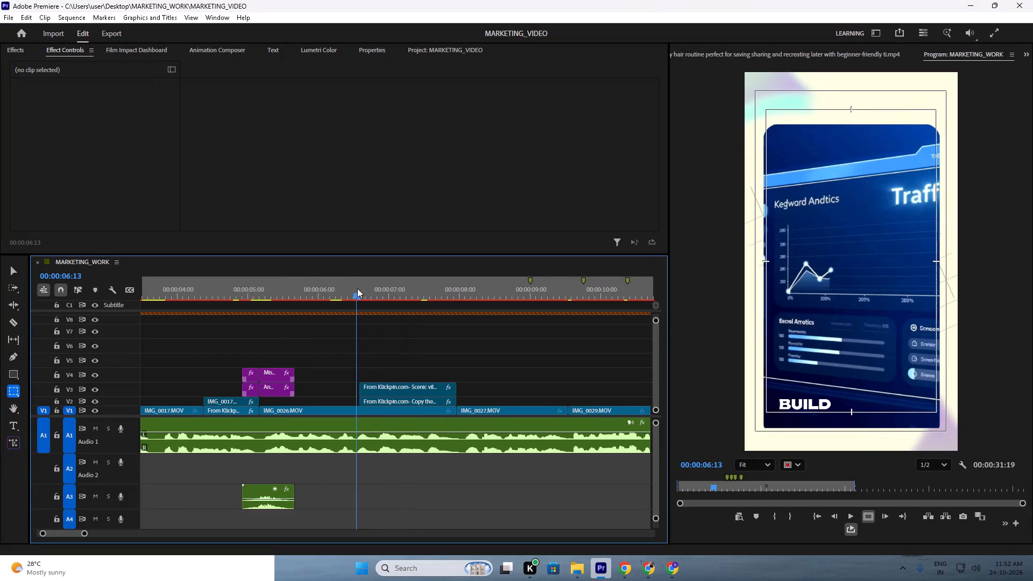
pyautogui.moveTo(357, 288); pyautogui.dragTo(360, 297)
pyautogui.moveTo(288, 354); pyautogui.dragTo(259, 376)
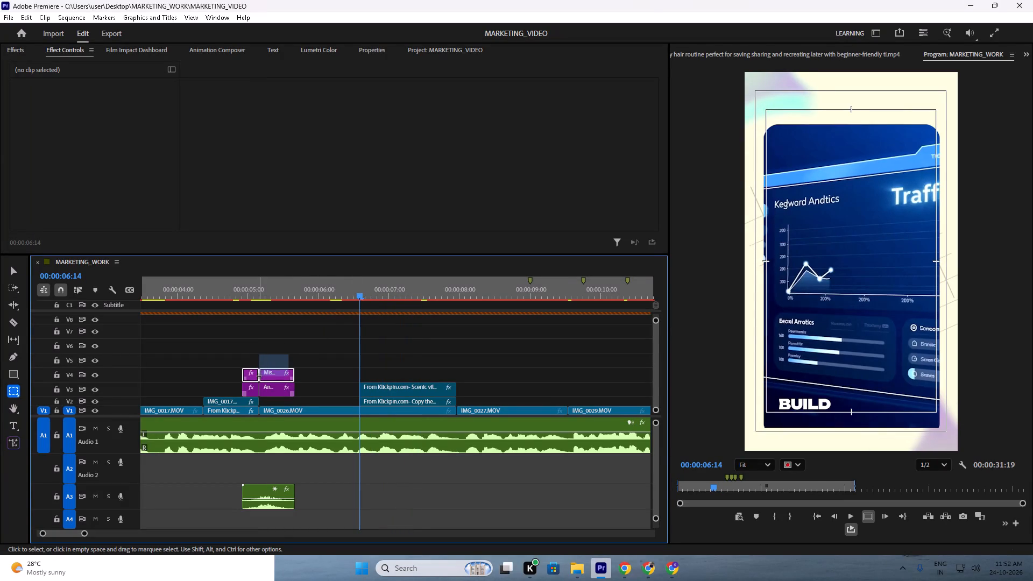
pyautogui.moveTo(259, 376); pyautogui.dragTo(255, 386)
pyautogui.keyDown('shift'); pyautogui.moveTo(274, 474); pyautogui.dragTo(257, 499); pyautogui.keyUp('shift')
pyautogui.keyDown('alt'); pyautogui.moveTo(270, 389); pyautogui.dragTo(365, 373); pyautogui.keyUp('alt')
# Play back the copied transition at the chart overlay's start, the overlay's end and the following IMG_0027.MOV section.
pyautogui.moveTo(344, 289); pyautogui.dragTo(332, 294)
pyautogui.press('space')
pyautogui.click(351, 341)
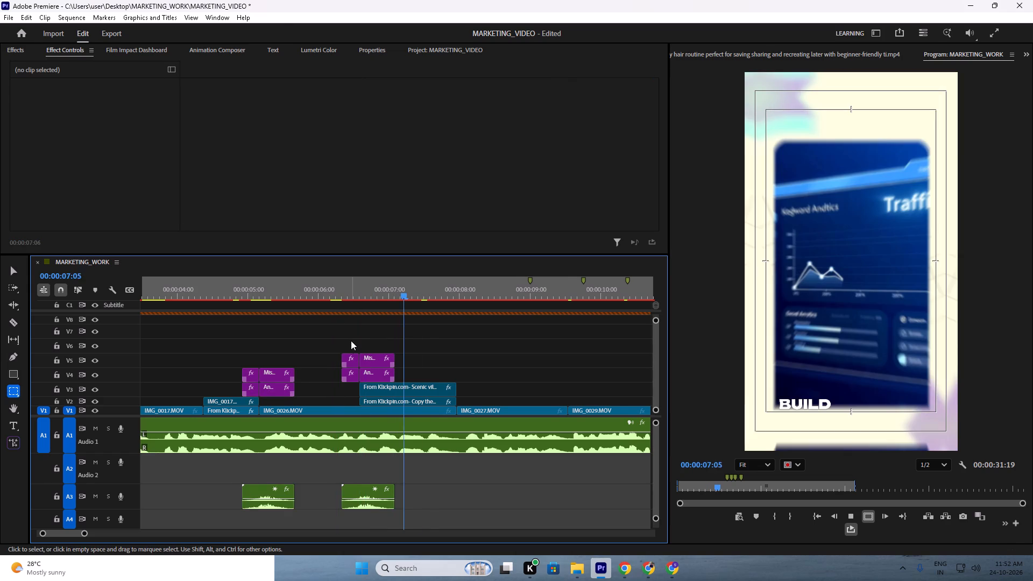
pyautogui.scroll(-5, 342, 355)
pyautogui.press('space')
pyautogui.moveTo(385, 289); pyautogui.dragTo(350, 299)
pyautogui.press('space')
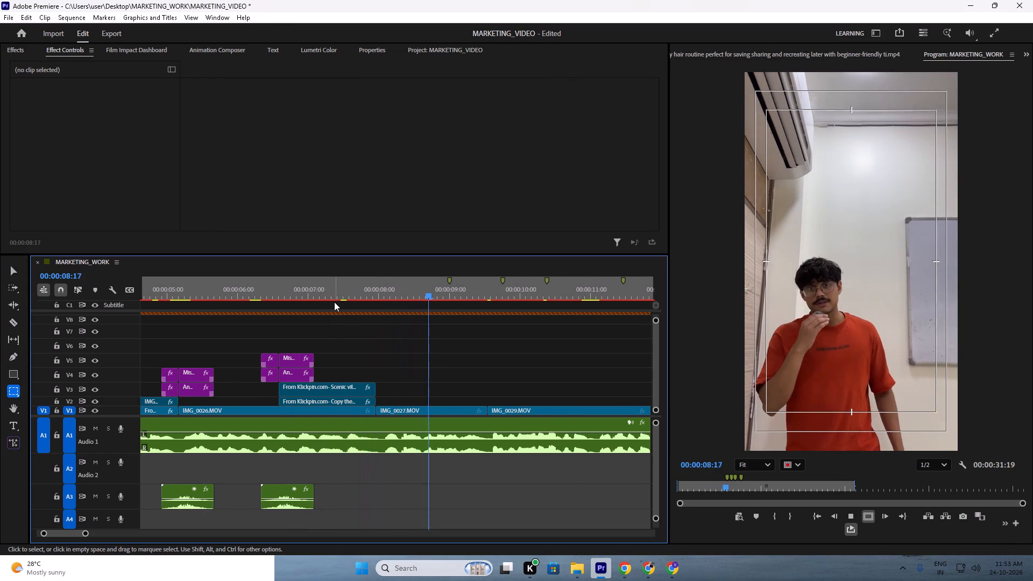
pyautogui.press('space')
pyautogui.moveTo(379, 290); pyautogui.dragTo(377, 304)
pyautogui.press('space')
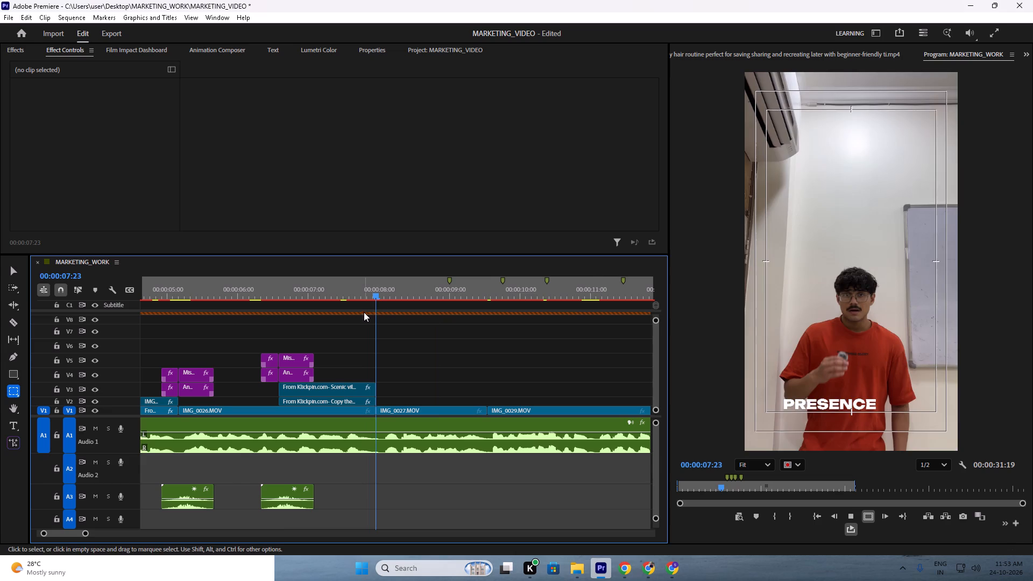
pyautogui.scroll(-4, 355, 325)
pyautogui.press('space')
pyautogui.press('space')
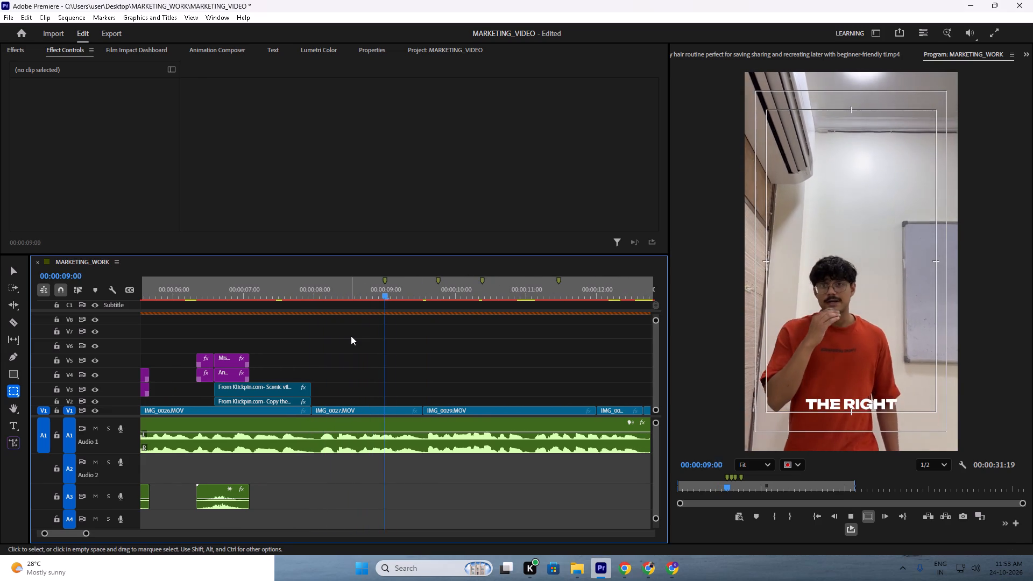
pyautogui.press('space')
# Copy the Blue.mp4 transition near 00:00:03:00 with its audio to V2 and A2 from 00:00:09:00, spanning the IMG_0027.MOV to IMG_0029.MOV cut.
pyautogui.moveTo(419, 288); pyautogui.dragTo(423, 290)
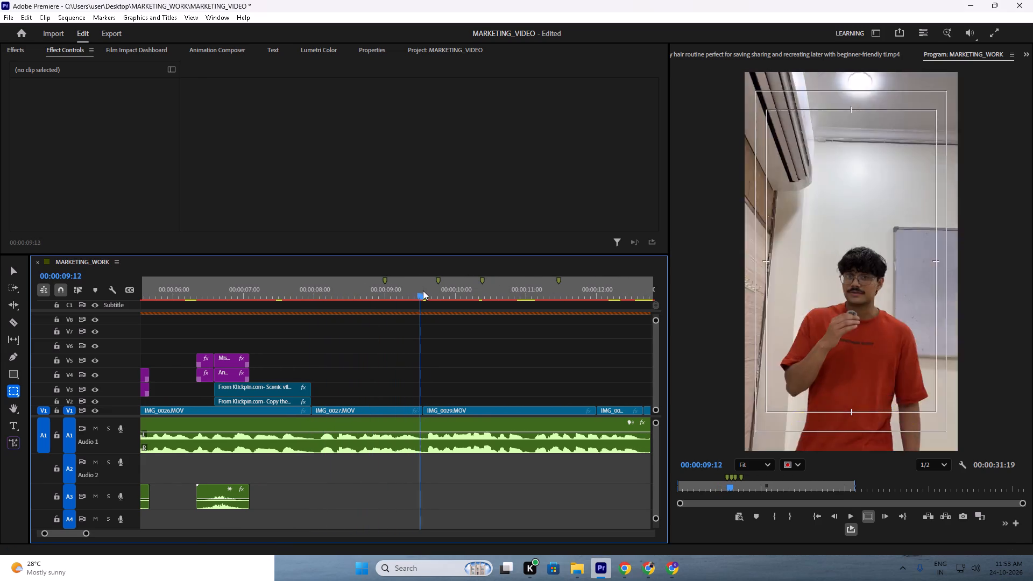
pyautogui.moveTo(423, 290); pyautogui.dragTo(424, 293)
pyautogui.scroll(-12, 374, 342)
pyautogui.keyDown('alt'); pyautogui.scroll(-7, 354, 357); pyautogui.keyUp('alt')
pyautogui.scroll(8, 353, 358)
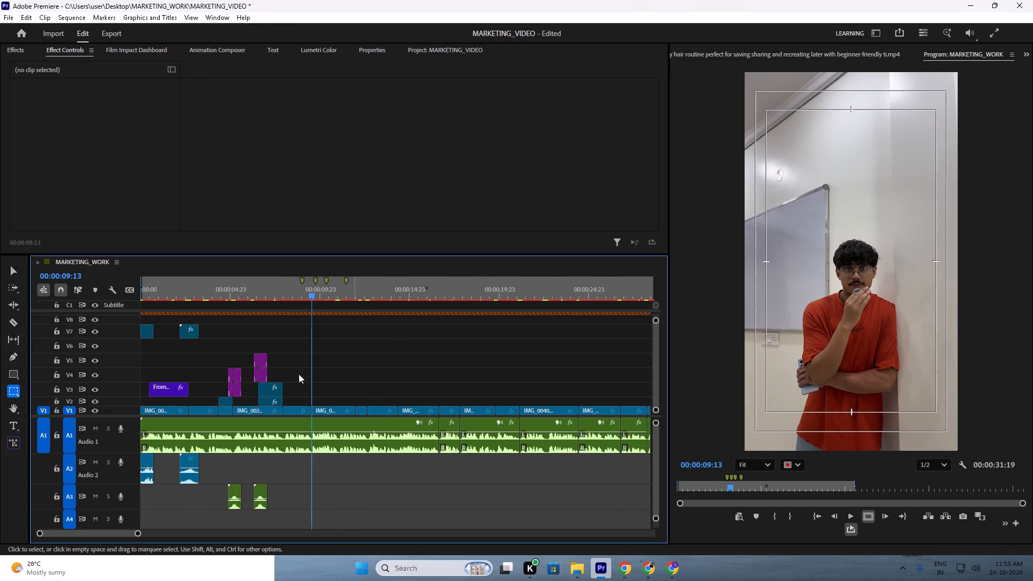
pyautogui.click(175, 391)
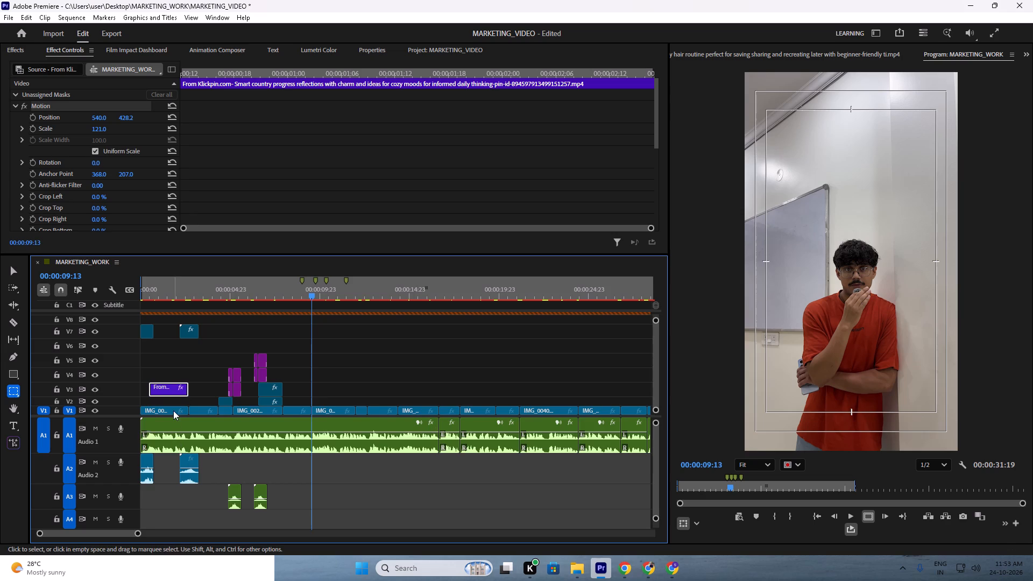
pyautogui.keyDown('alt'); pyautogui.scroll(11, 173, 409); pyautogui.keyUp('alt')
pyautogui.click(235, 334)
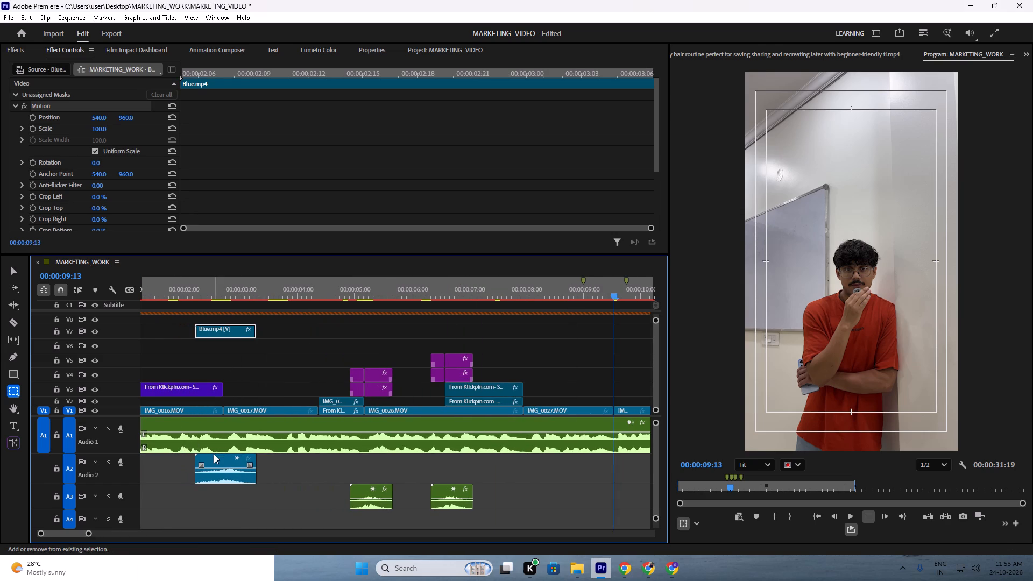
pyautogui.keyDown('shift'); pyautogui.click(214, 454); pyautogui.keyUp('shift')
pyautogui.keyDown('alt'); pyautogui.moveTo(231, 327); pyautogui.dragTo(617, 393); pyautogui.keyUp('alt')
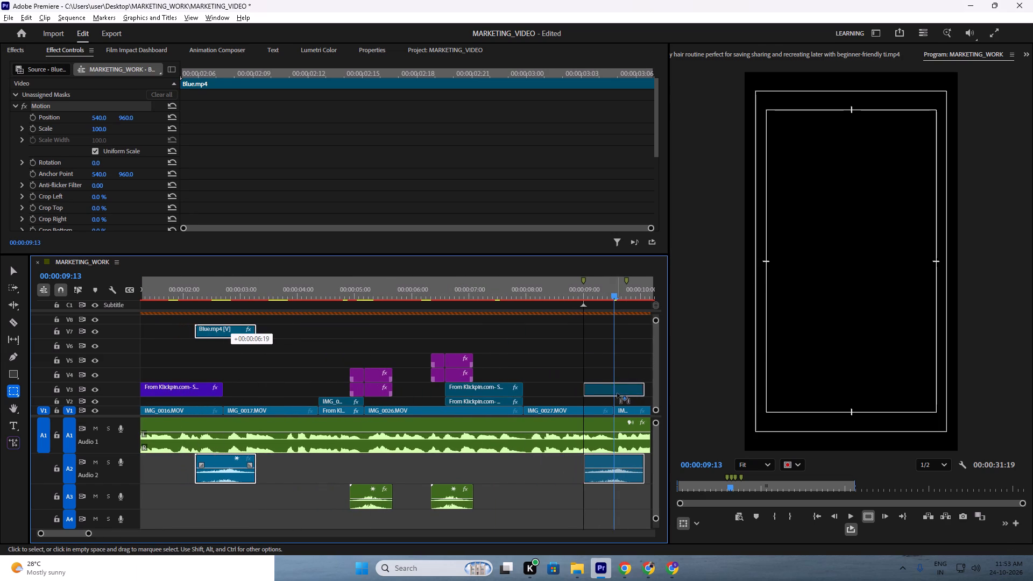
pyautogui.keyDown('alt'); pyautogui.moveTo(617, 393); pyautogui.dragTo(620, 404); pyautogui.keyUp('alt')
# Play back from just before 00:00:09:00 to check the copied Blue.mp4 transition over the cut to IMG_0029.MOV.
pyautogui.moveTo(585, 288); pyautogui.dragTo(576, 292)
pyautogui.press('space')
pyautogui.scroll(-6, 519, 351)
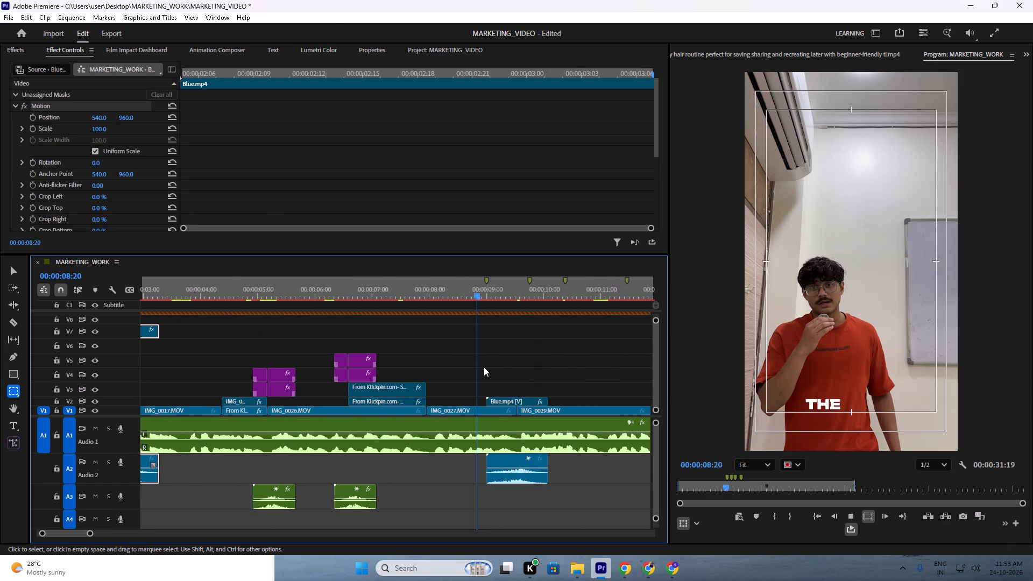
pyautogui.click(537, 359)
pyautogui.press('space')
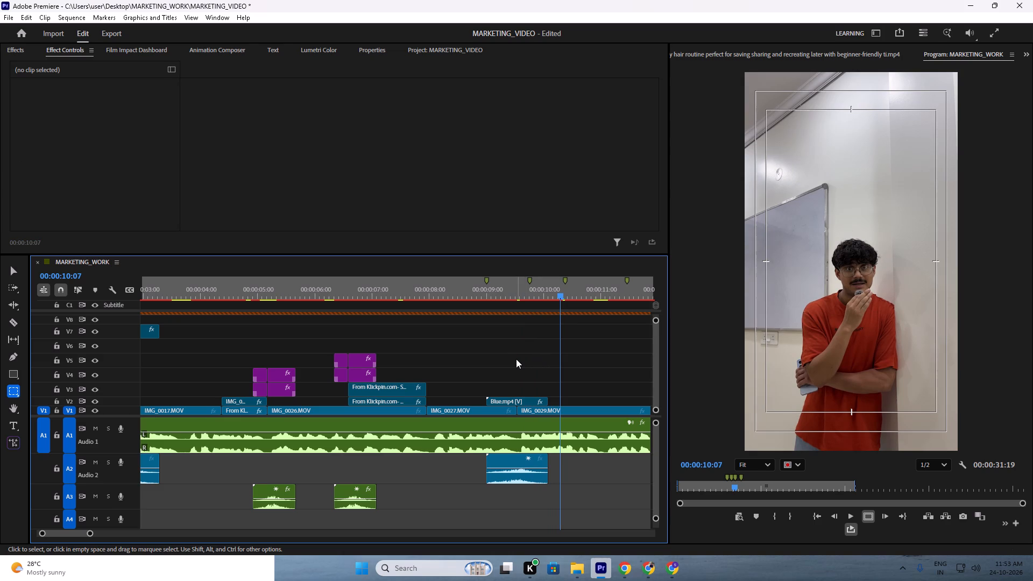
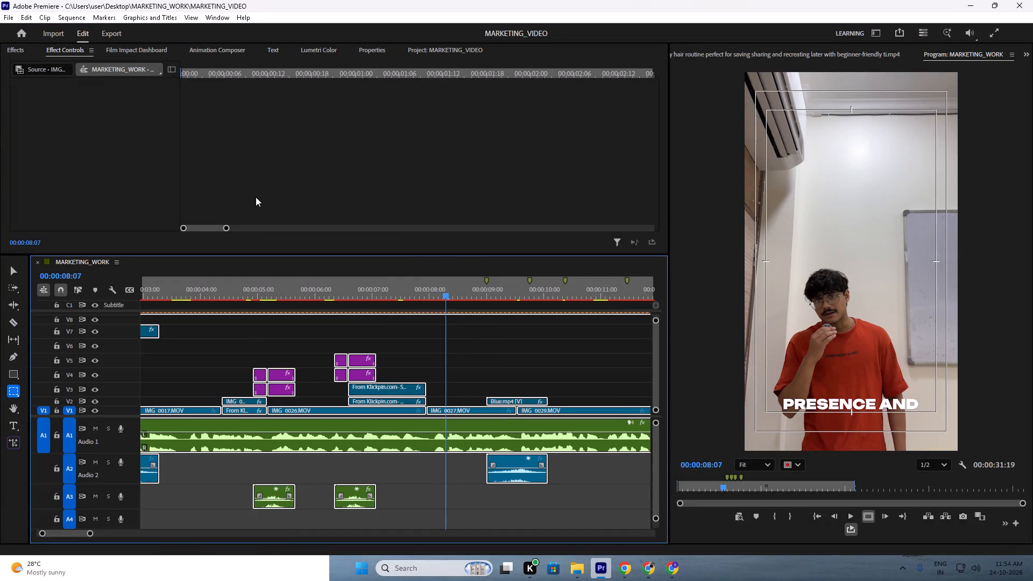
# Play back the MARKETING_WORK sequence from the beginning to the transition into the chart overlay.
pyautogui.click(312, 339)
pyautogui.scroll(-7, 335, 339)
pyautogui.scroll(8, 335, 343)
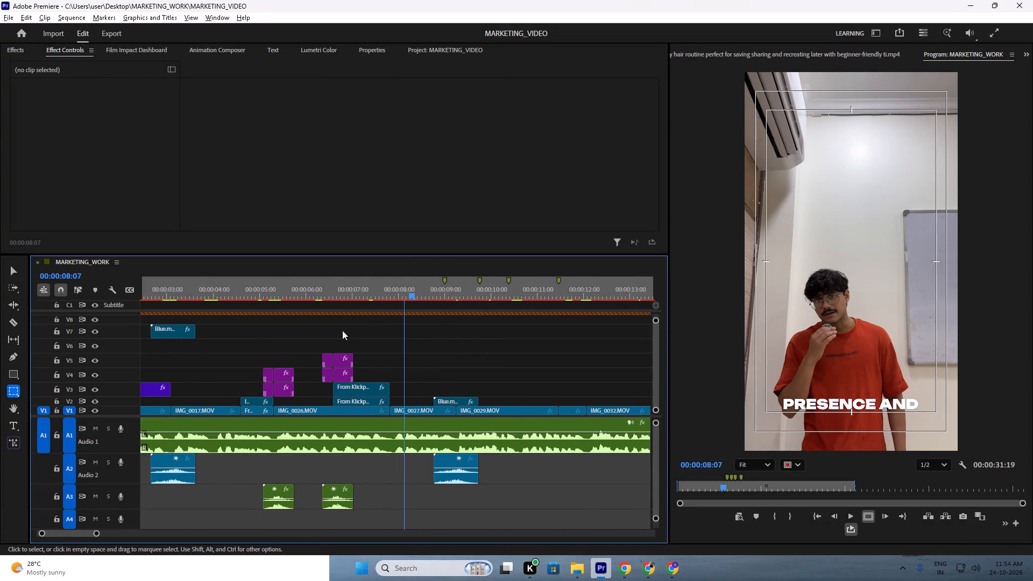
pyautogui.moveTo(336, 275); pyautogui.dragTo(305, 291)
pyautogui.moveTo(313, 291); pyautogui.dragTo(3, 378)
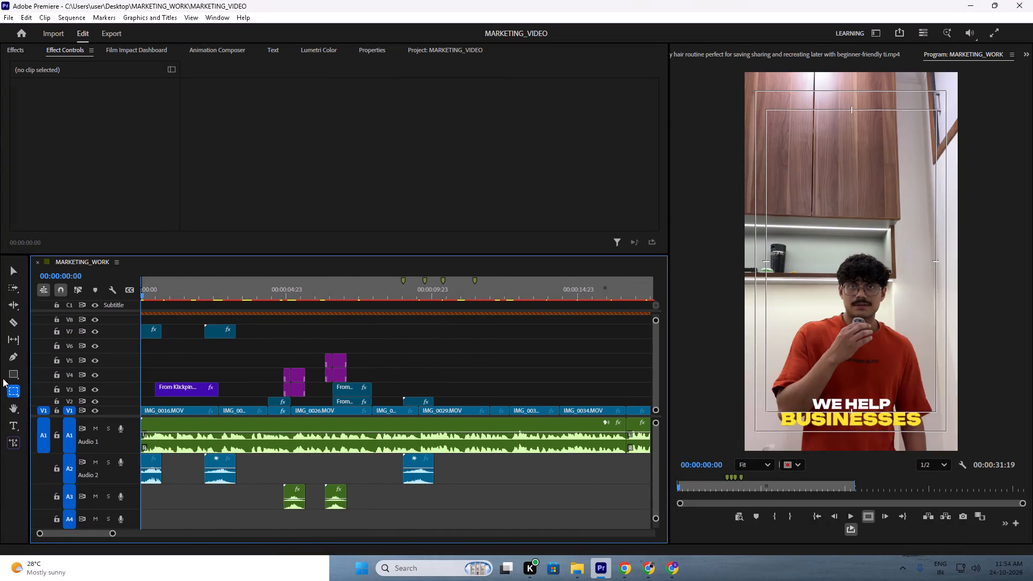
pyautogui.moveTo(3, 378); pyautogui.dragTo(0, 379)
pyautogui.press('space')
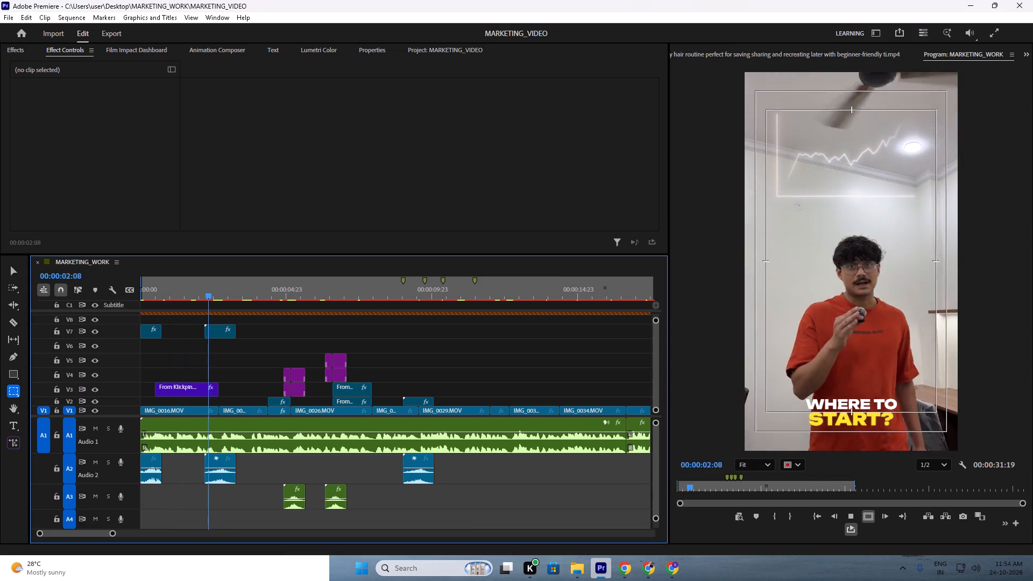
pyautogui.click(309, 342)
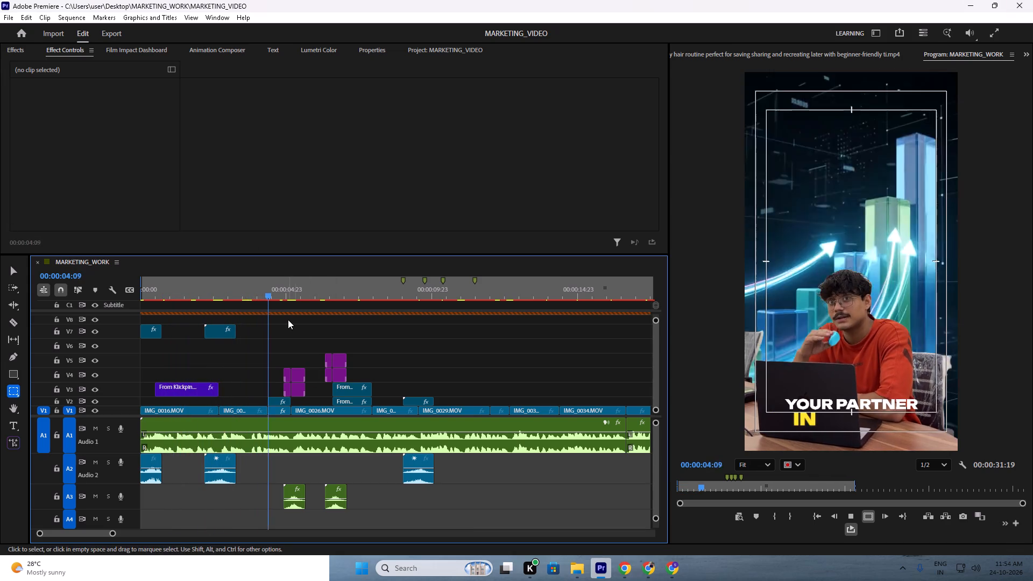
pyautogui.keyDown('alt'); pyautogui.scroll(12, 273, 348); pyautogui.keyUp('alt')
pyautogui.scroll(5, 240, 393)
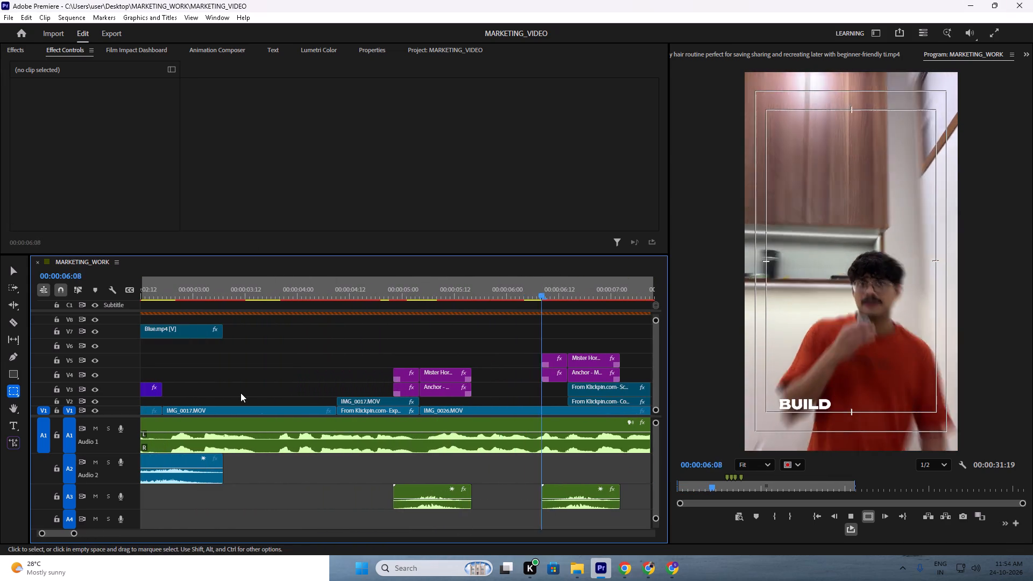
pyautogui.keyDown('alt'); pyautogui.scroll(-13, 240, 393); pyautogui.keyUp('alt')
pyautogui.press('space')
# Replay the sequence from the beginning through the chart overlay and into IMG_0027.MOV, to about 00:00:08:05.
pyautogui.moveTo(251, 290); pyautogui.dragTo(0, 357)
pyautogui.press('space')
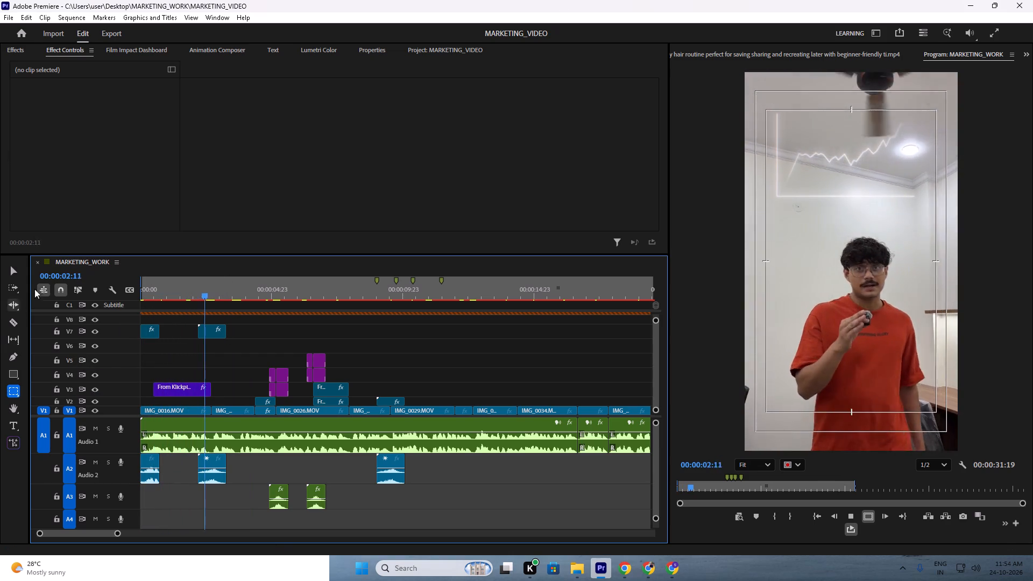
pyautogui.keyDown('alt'); pyautogui.scroll(12, 220, 343); pyautogui.keyUp('alt')
pyautogui.scroll(-2, 249, 358)
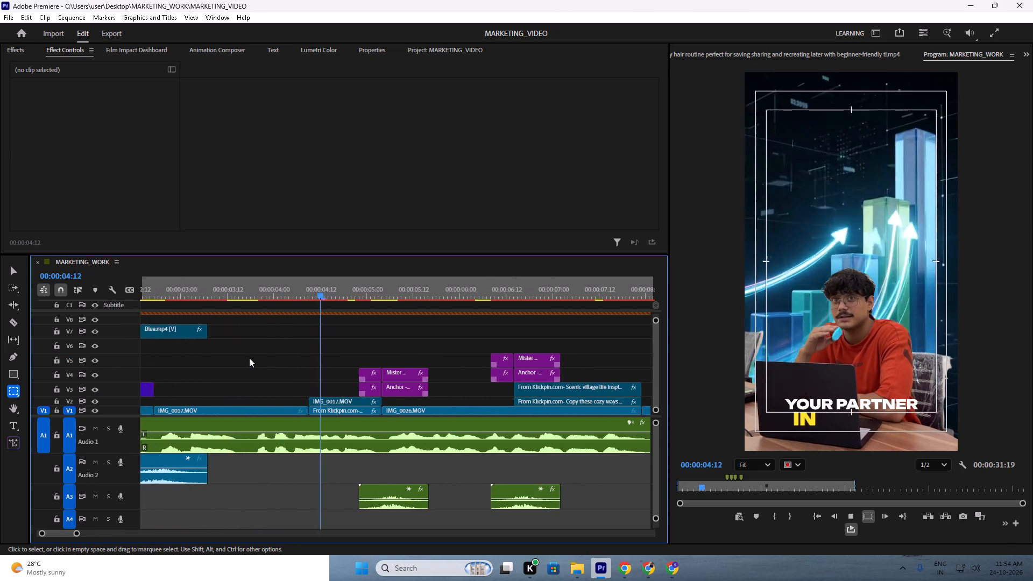
pyautogui.scroll(-12, 249, 358)
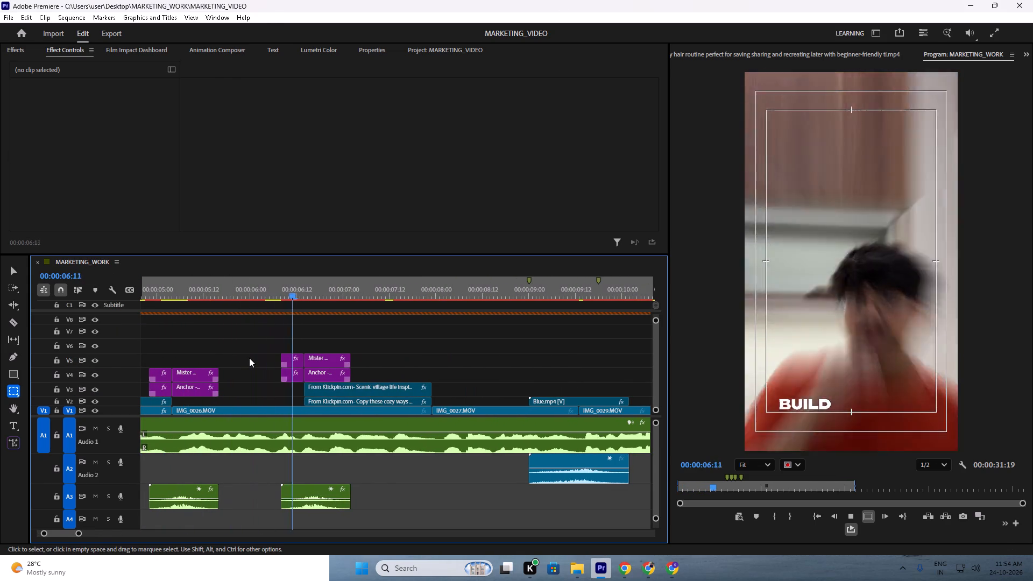
pyautogui.scroll(-6, 249, 358)
pyautogui.press('space')
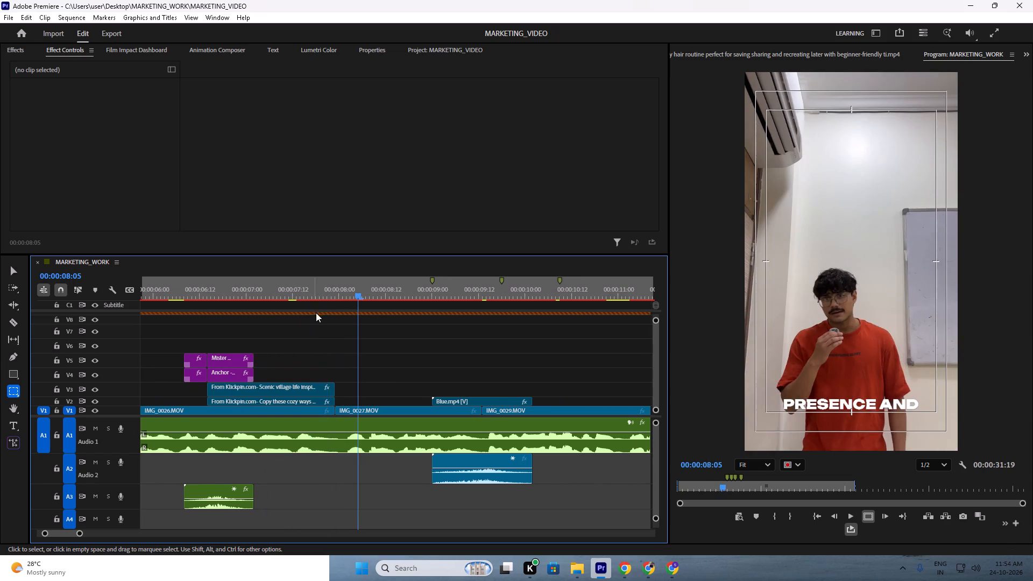
# Review the chart overlay section again, playing on through IMG_0027.MOV to 00:00:09:00.
pyautogui.moveTo(317, 288); pyautogui.dragTo(588, 327)
pyautogui.press('space')
pyautogui.scroll(-16, 512, 359)
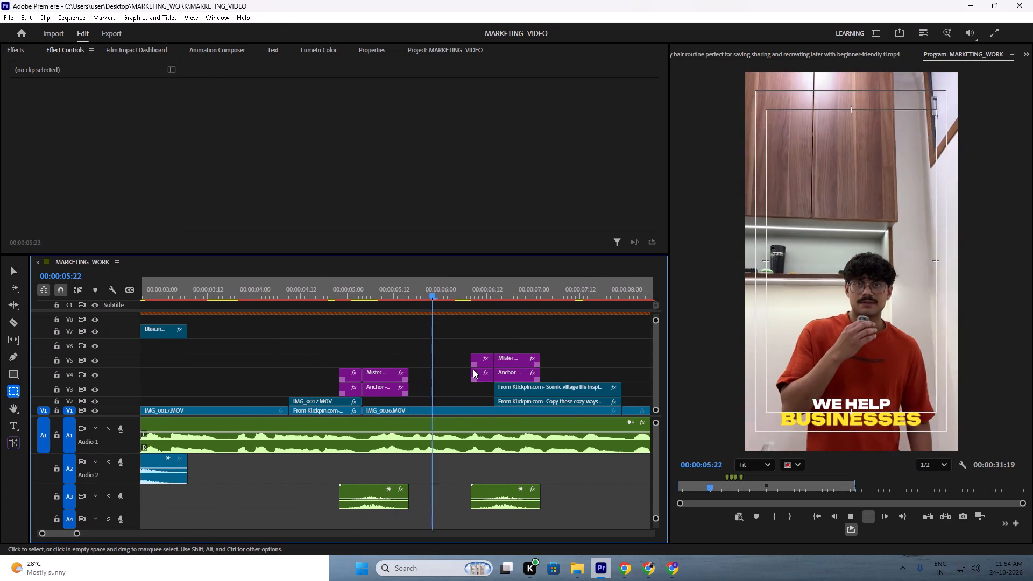
pyautogui.scroll(-3, 473, 369)
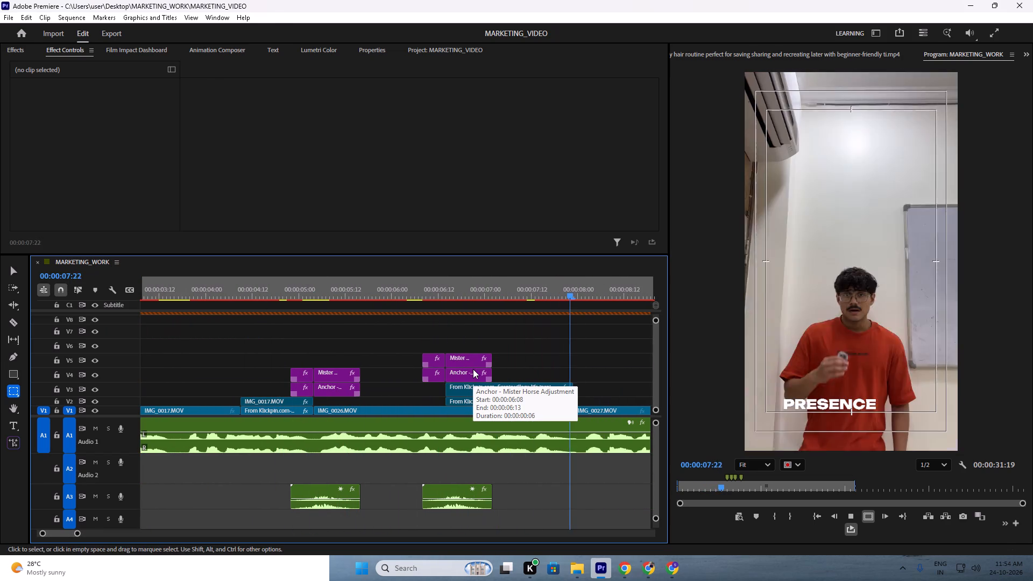
pyautogui.press('space')
pyautogui.click(497, 289)
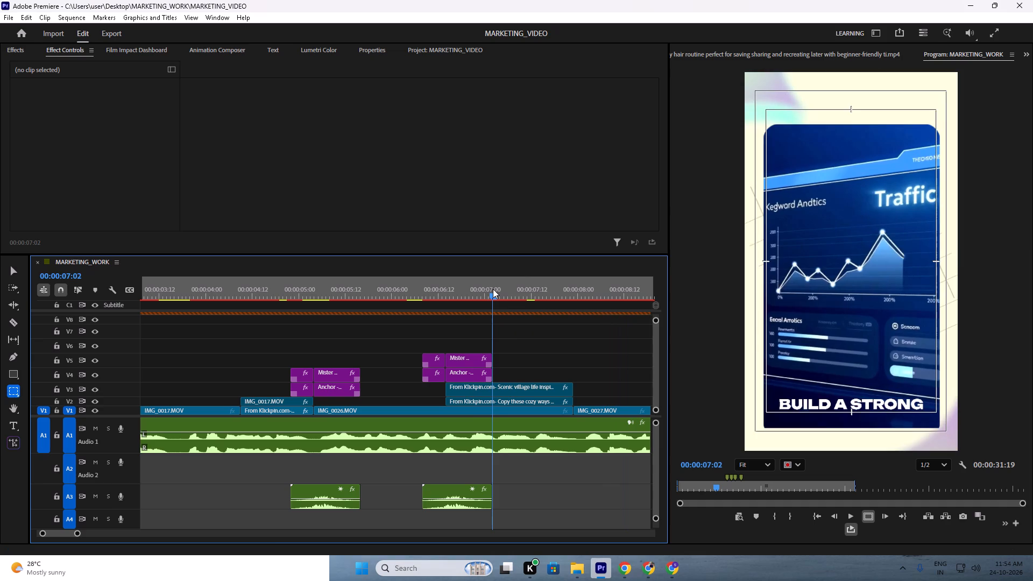
pyautogui.press('space')
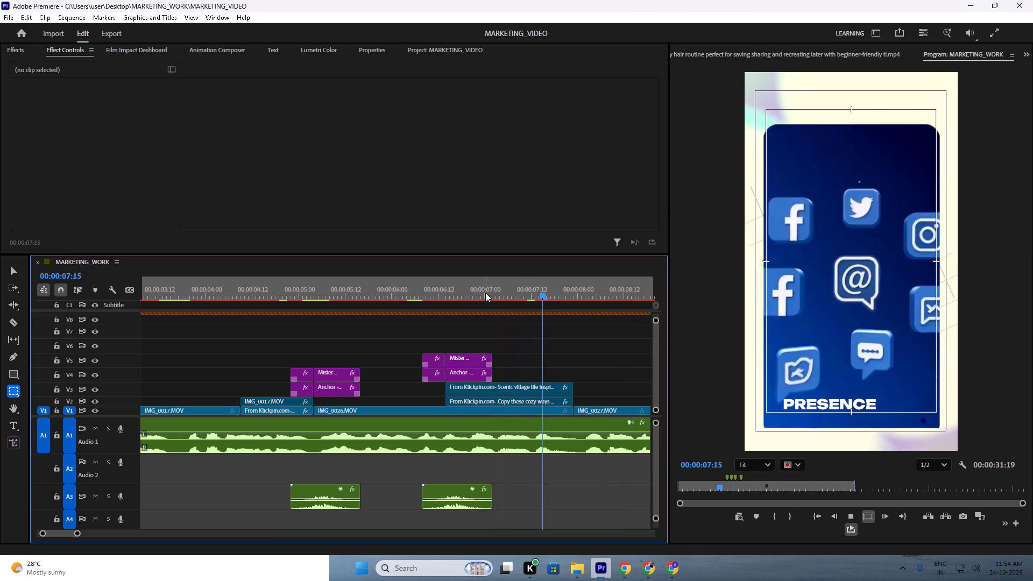
pyautogui.press('space')
pyautogui.press('space')
pyautogui.scroll(-11, 477, 304)
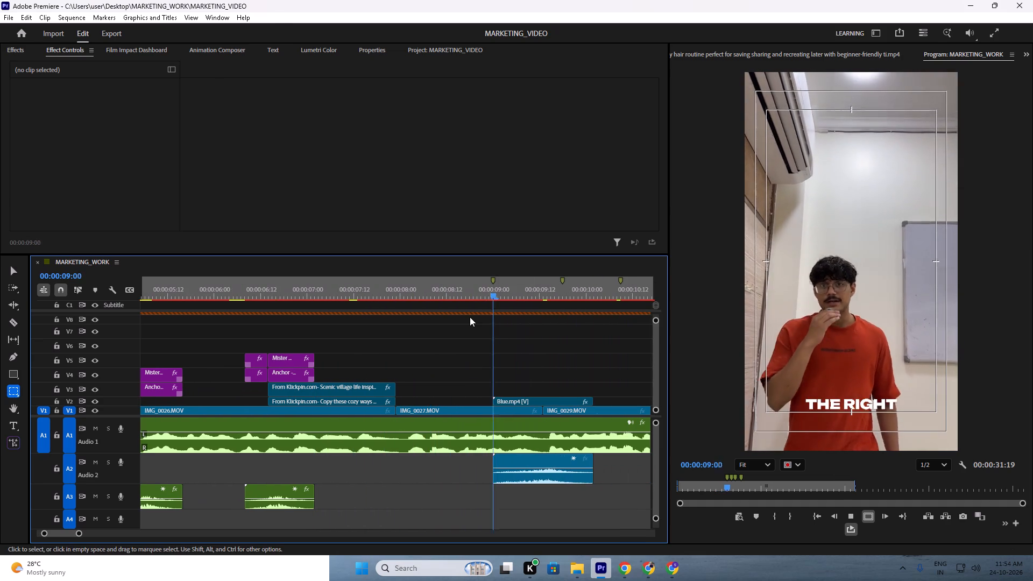
pyautogui.press('space')
# Play back from 00:00:07:12 across the Blue.mp4 transition and IMG_0029.MOV into IMG_0032.MOV.
pyautogui.moveTo(429, 294); pyautogui.dragTo(355, 308)
pyautogui.press('space')
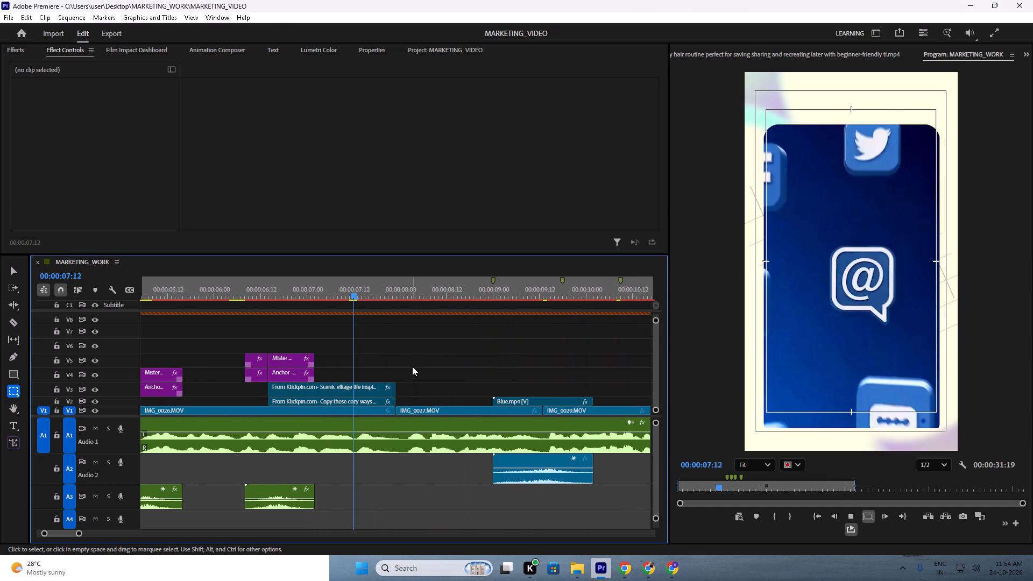
pyautogui.click(412, 366)
pyautogui.scroll(-10, 412, 366)
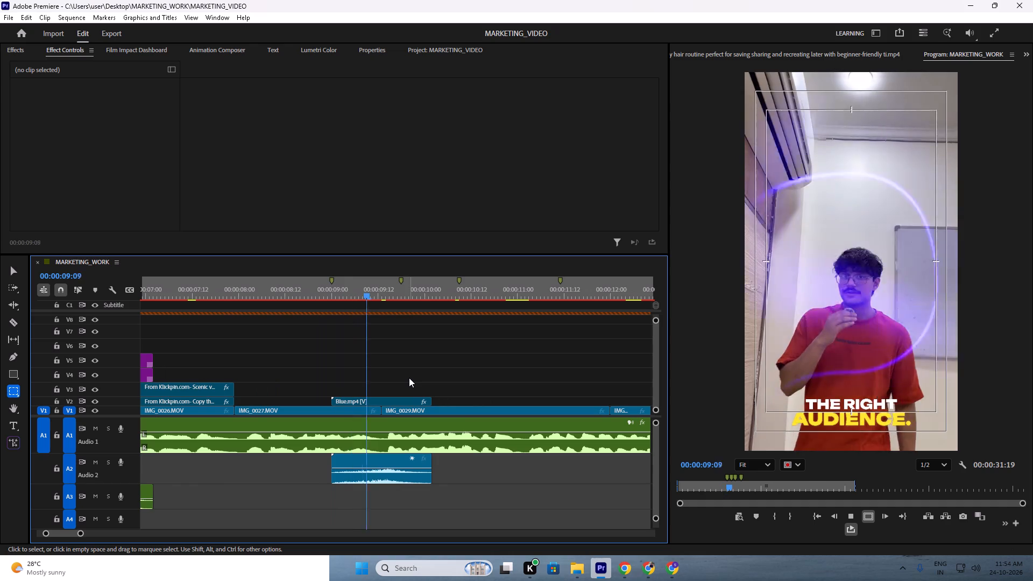
pyautogui.scroll(-13, 409, 378)
pyautogui.keyDown('alt'); pyautogui.scroll(7, 447, 387); pyautogui.keyUp('alt')
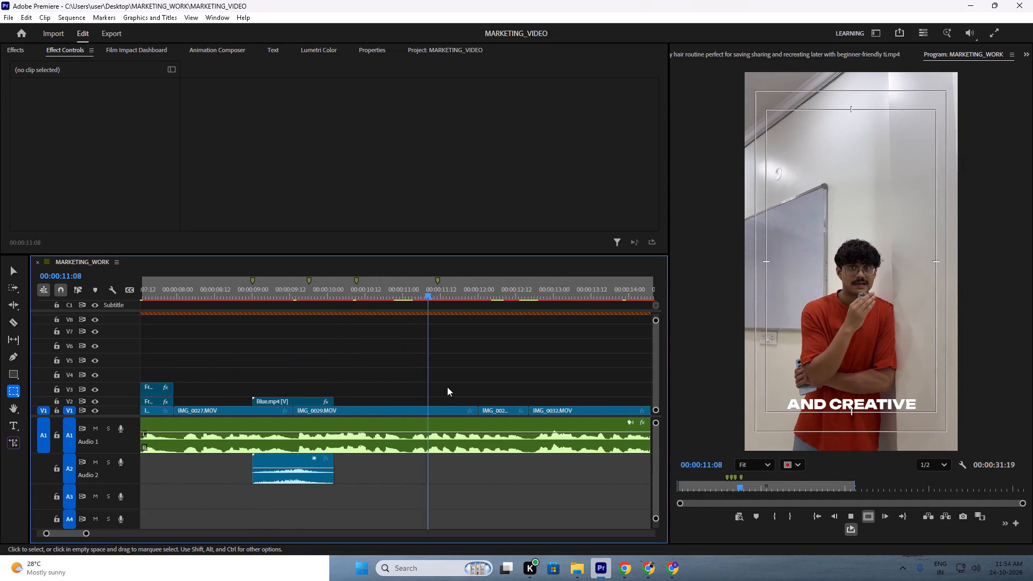
pyautogui.scroll(1, 447, 387)
pyautogui.scroll(-6, 441, 392)
pyautogui.press('space')
pyautogui.press('space')
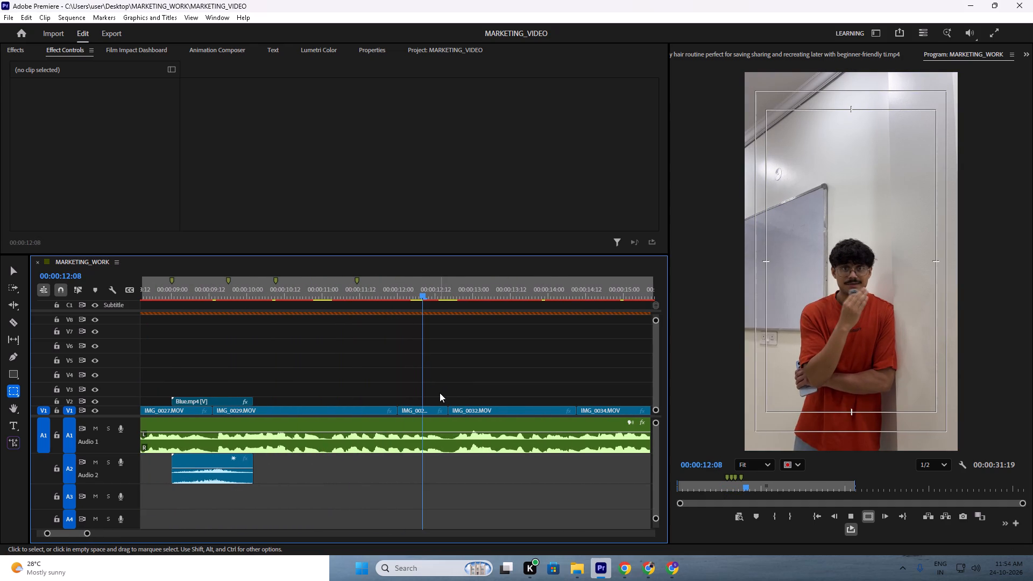
pyautogui.press('space')
pyautogui.press('space')
pyautogui.press('space')
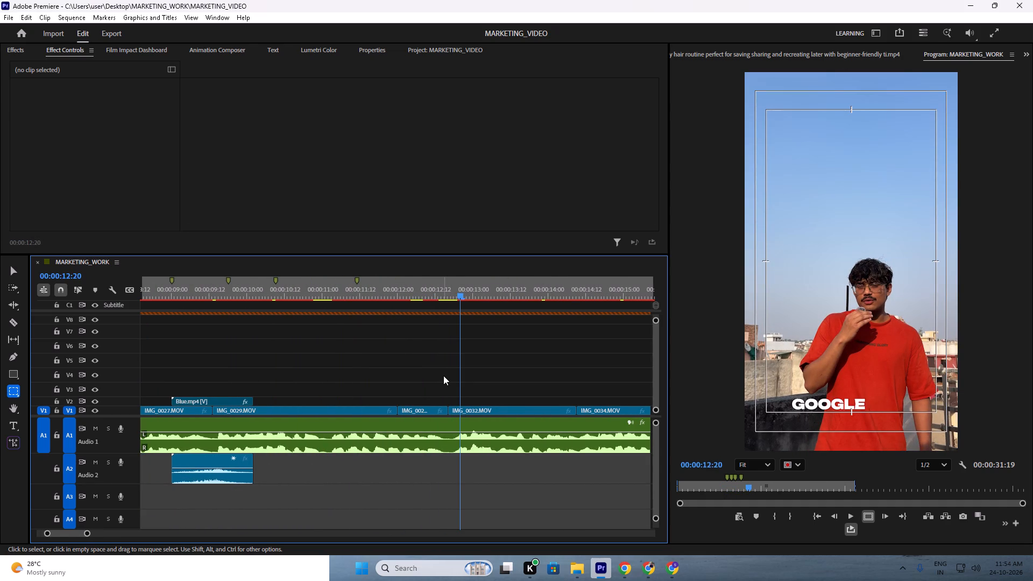
# Save the MARKETING_VIDEO project and leave no timeline clips selected.
pyautogui.hotkey('ctrl', 'a')
pyautogui.hotkey('ctrl', 's')
pyautogui.hotkey('ctrl', 's')
pyautogui.hotkey('ctrl', 's')
pyautogui.hotkey('ctrl', 's')
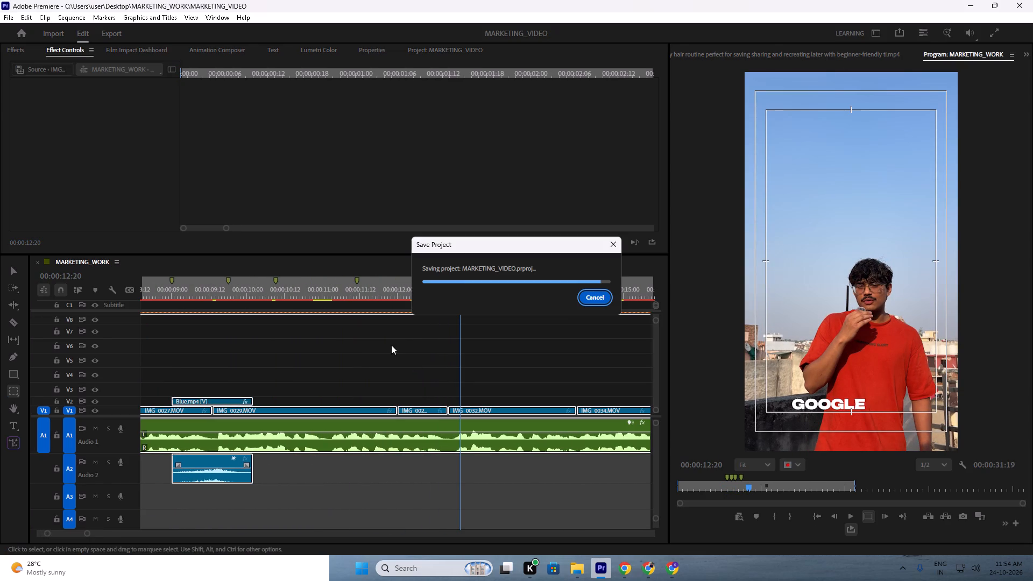
pyautogui.click(367, 336)
# Play back from 00:00:08:22 through IMG_0029.MOV to the start of IMG_0032.MOV, checking the captions' timing.
pyautogui.moveTo(247, 280); pyautogui.dragTo(167, 289)
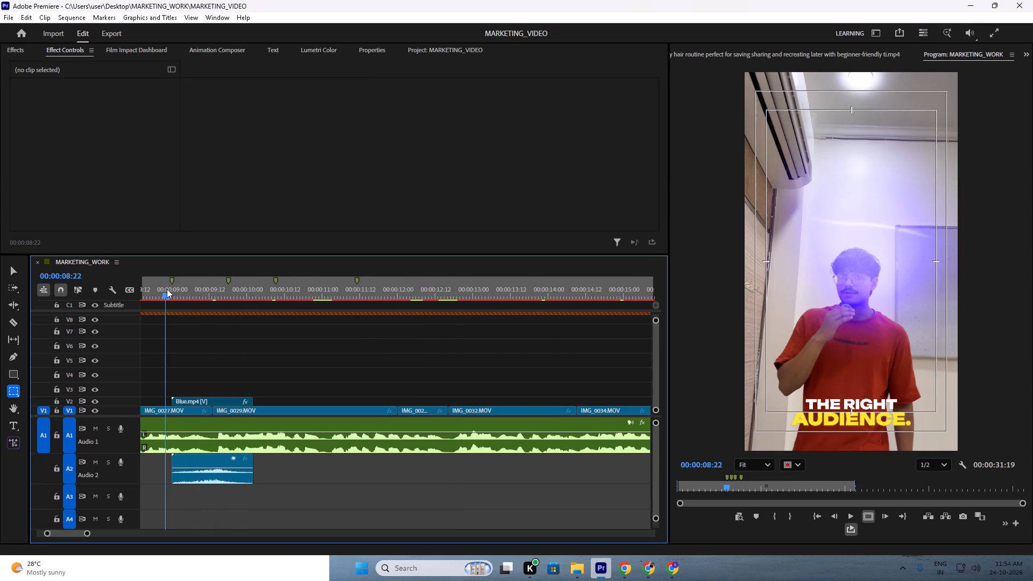
pyautogui.press('space')
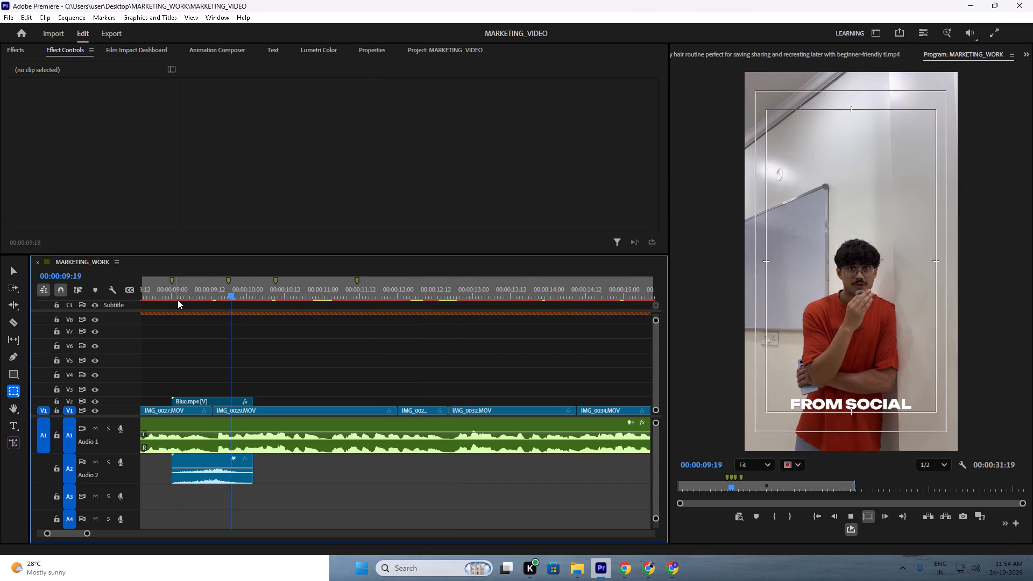
pyautogui.press('space')
pyautogui.press('space')
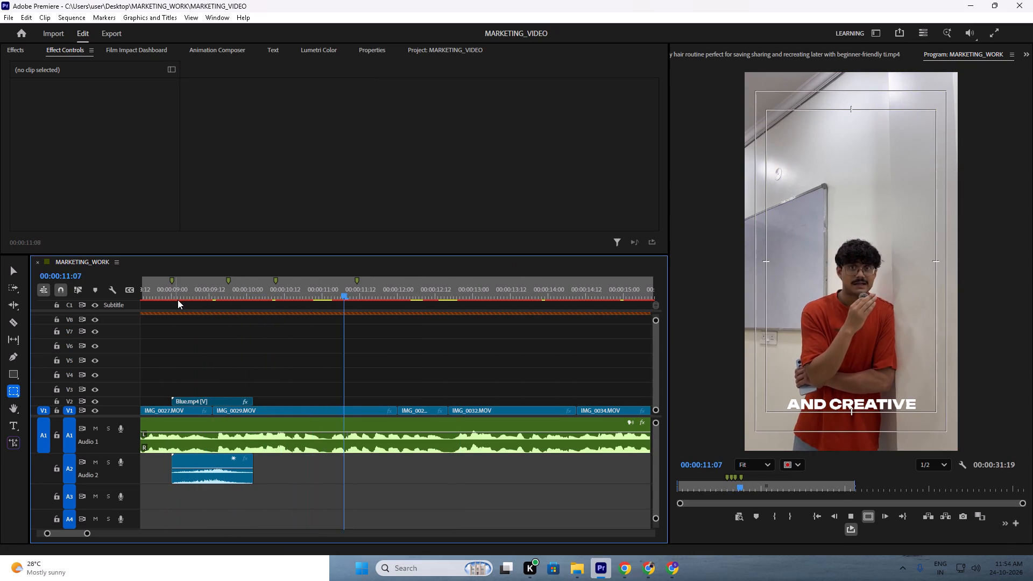
pyautogui.press('space')
pyautogui.press('space')
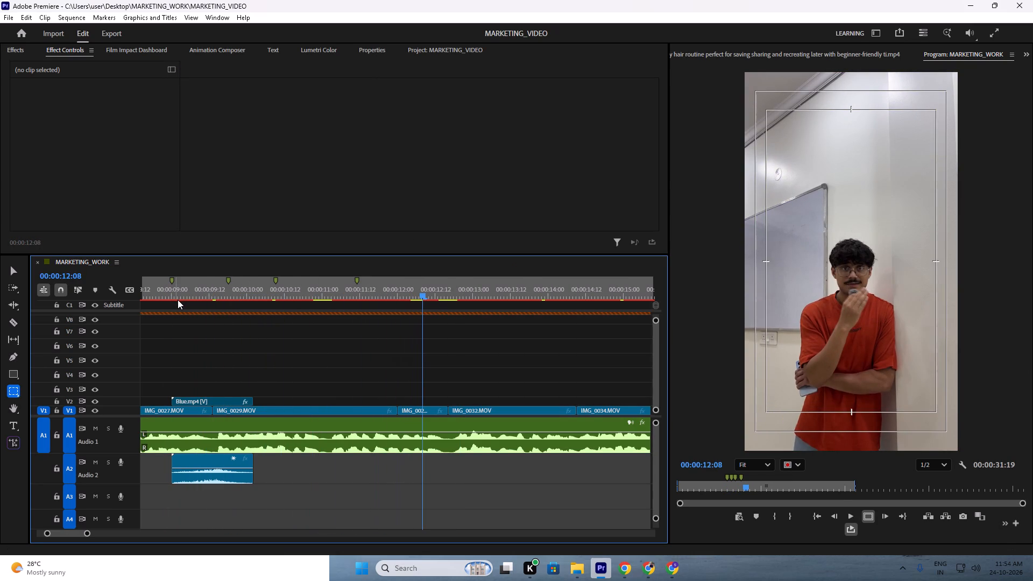
pyautogui.press('space')
pyautogui.keyDown('alt'); pyautogui.scroll(-5, 360, 381); pyautogui.keyUp('alt')
pyautogui.scroll(5, 362, 382)
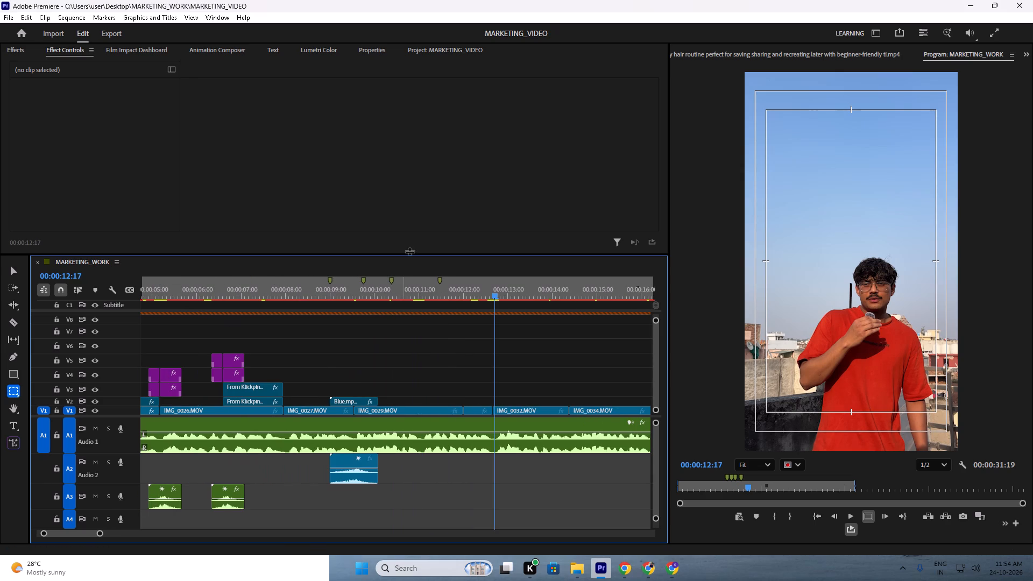
# Look through the MARKETING_VIDEO project's media for footage usable as the next overlay.
pyautogui.click(431, 51)
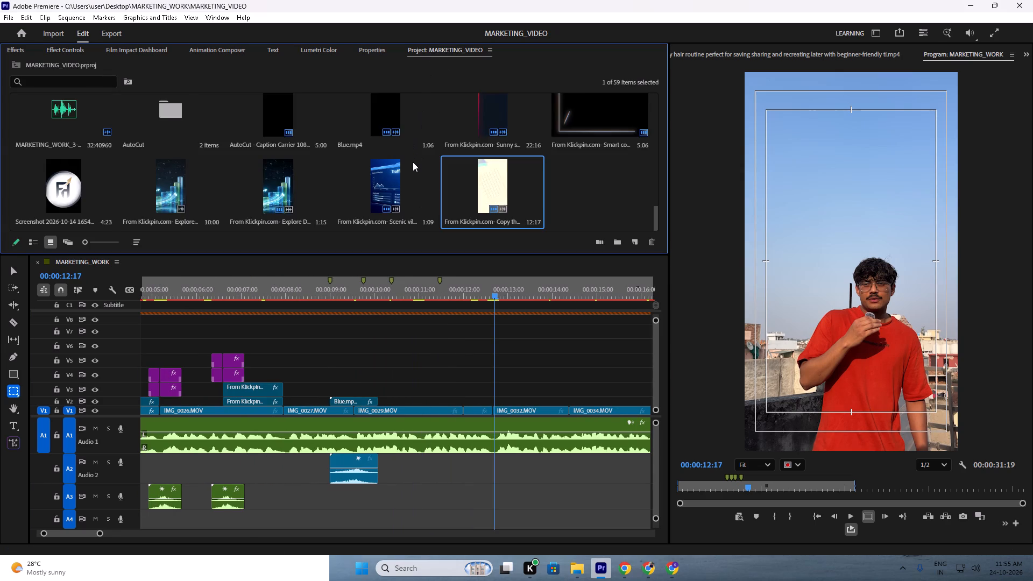
pyautogui.scroll(12, 413, 162)
pyautogui.scroll(-12, 412, 162)
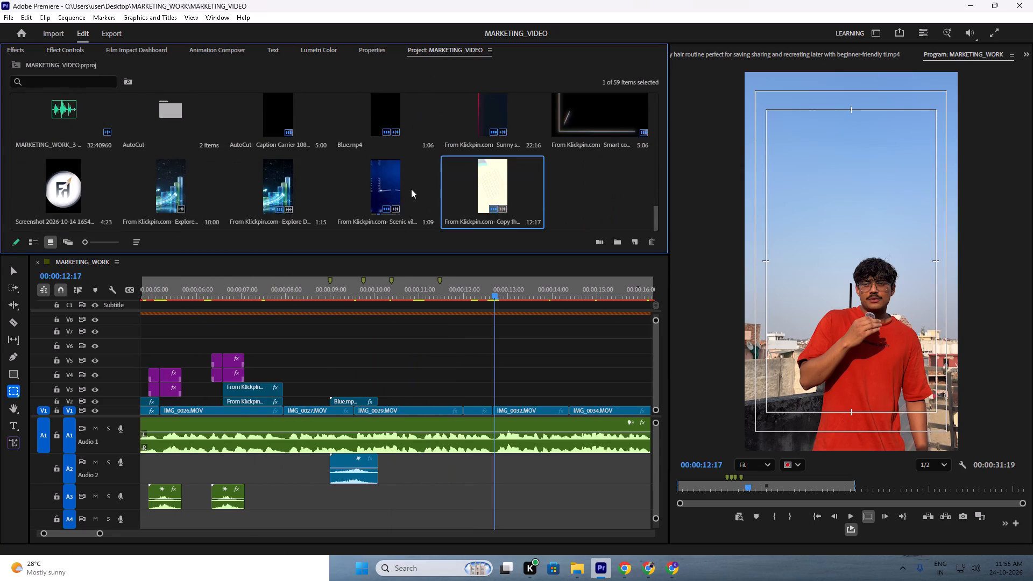
pyautogui.scroll(6, 411, 189)
pyautogui.scroll(-4, 323, 161)
pyautogui.scroll(-5, 381, 194)
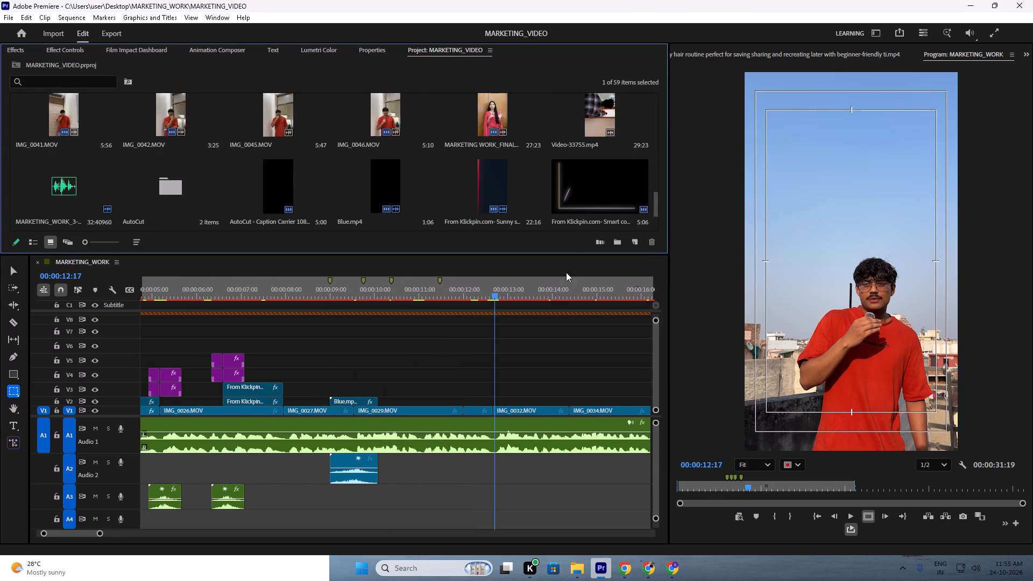
pyautogui.click(513, 371)
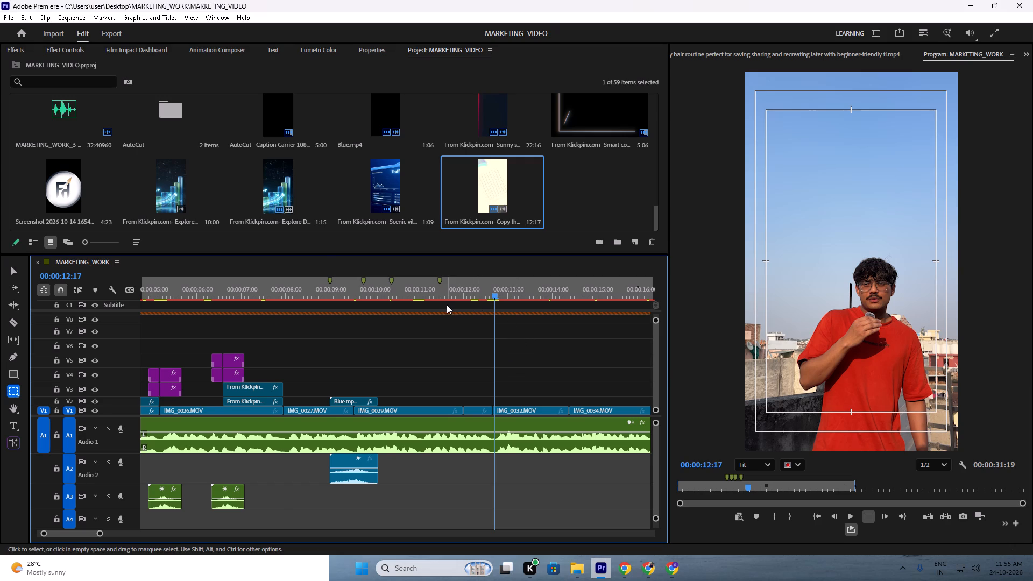
# Replay the IMG_0029.MOV section from 00:00:09:00, across the Blue.mp4 transition.
pyautogui.moveTo(362, 292); pyautogui.dragTo(331, 291)
pyautogui.press('space')
pyautogui.click(363, 355)
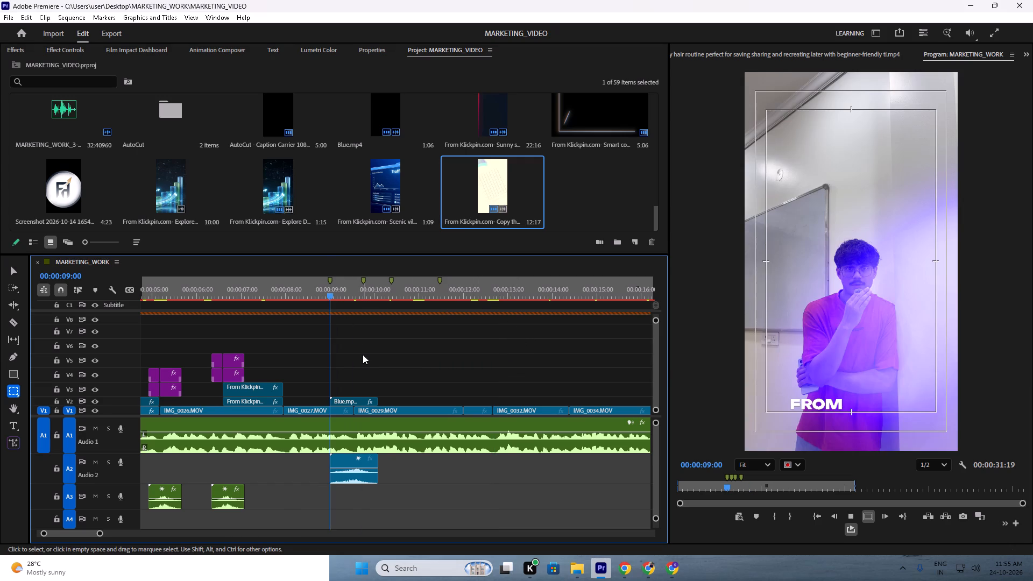
pyautogui.scroll(-7, 433, 393)
pyautogui.keyDown('alt'); pyautogui.scroll(7, 412, 384); pyautogui.keyUp('alt')
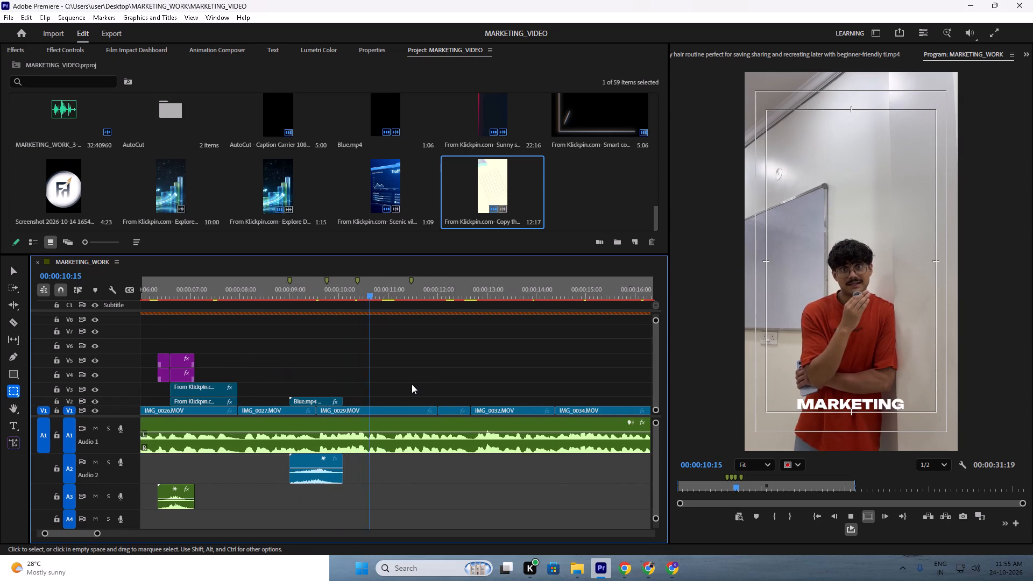
pyautogui.press('space')
# Switch to Chrome and go back through the Pinterest pages to the digital growth search results.
pyautogui.click(635, 512)
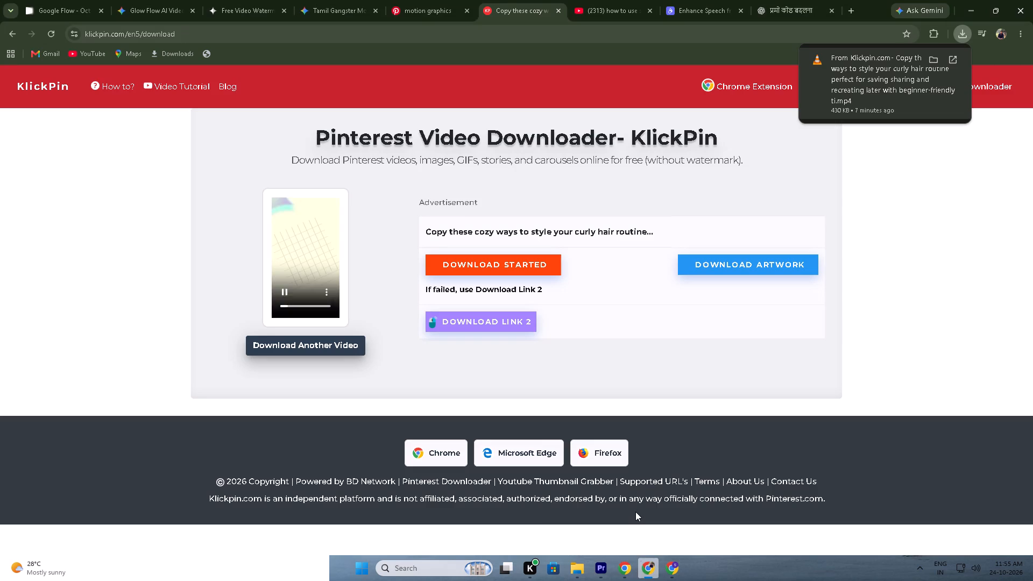
pyautogui.click(416, 0)
pyautogui.scroll(-5, 285, 280)
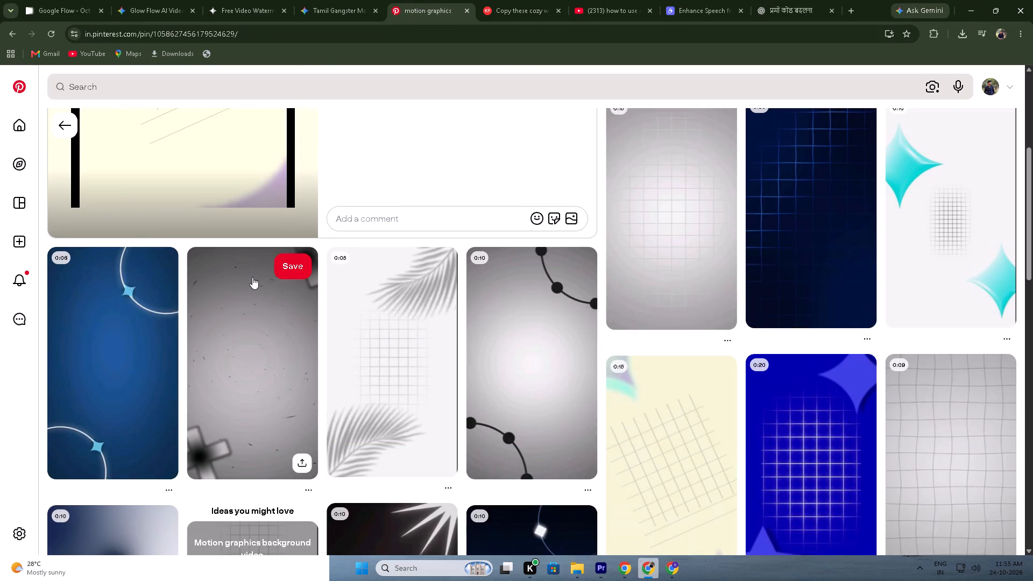
pyautogui.click(253, 277)
pyautogui.scroll(-2, 244, 272)
pyautogui.scroll(5, 244, 272)
pyautogui.click(244, 272)
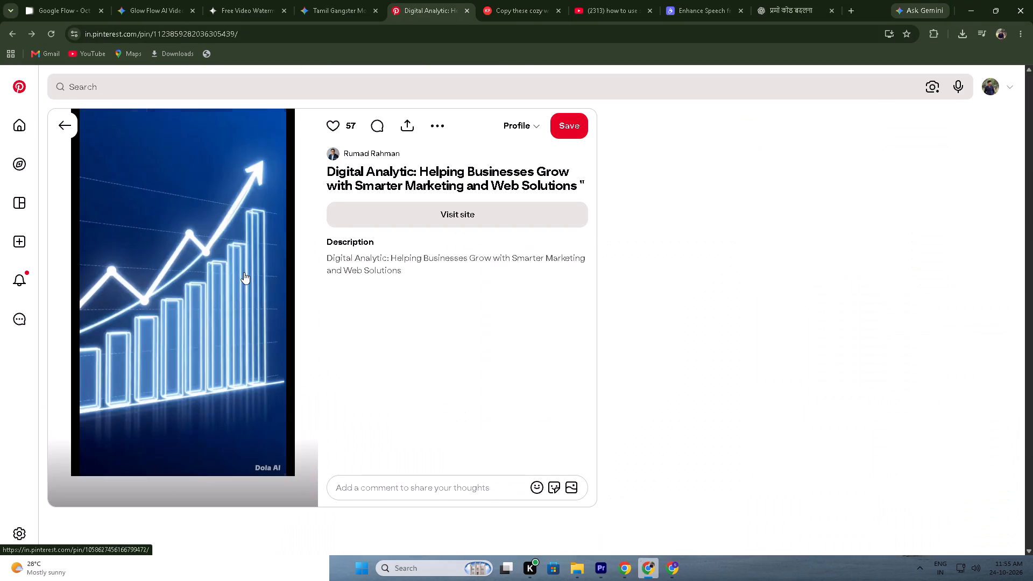
pyautogui.scroll(4, 244, 272)
pyautogui.click(244, 272)
# Search Pinterest for social media and look through the results for a suitable overlay visual.
pyautogui.moveTo(110, 82); pyautogui.dragTo(92, 86)
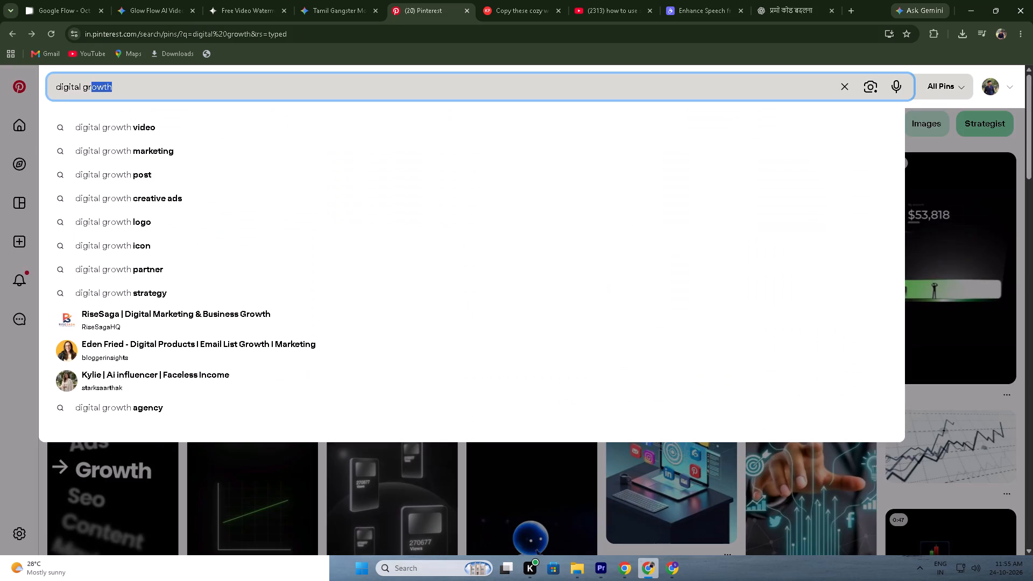
pyautogui.moveTo(92, 86); pyautogui.dragTo(44, 96)
pyautogui.press('BackSpace')
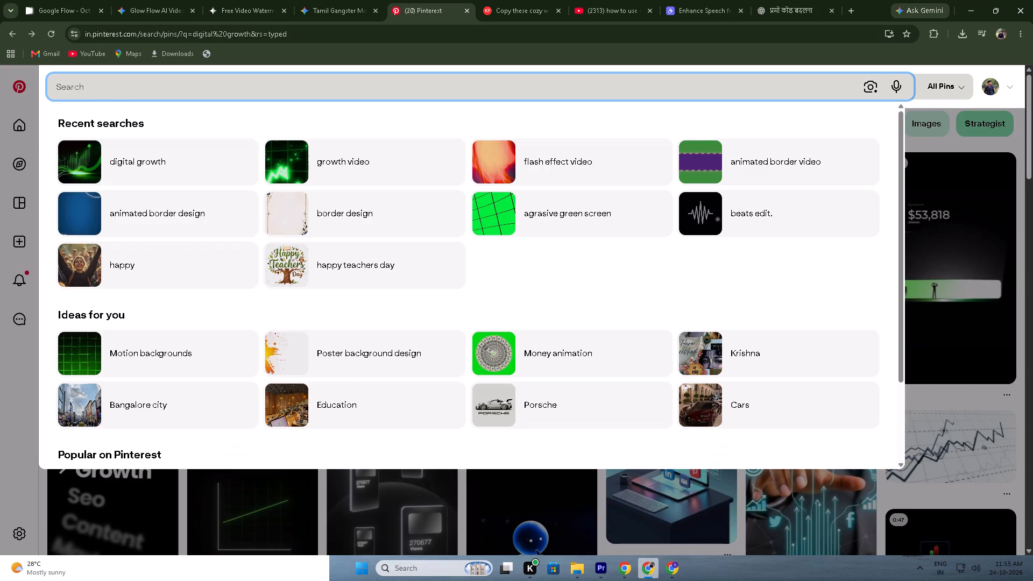
pyautogui.press('f')
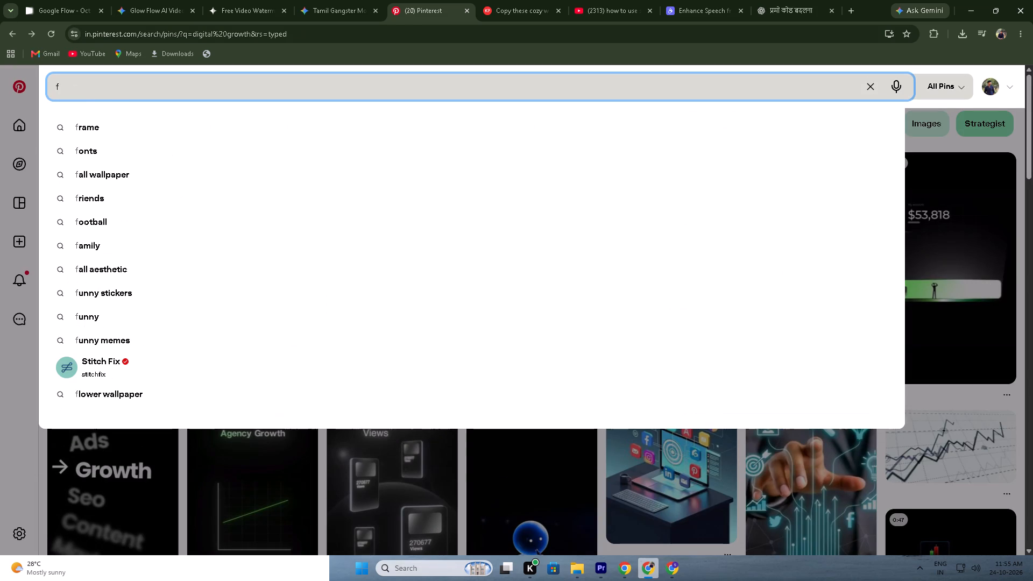
pyautogui.press('BackSpace')
pyautogui.write('socail')
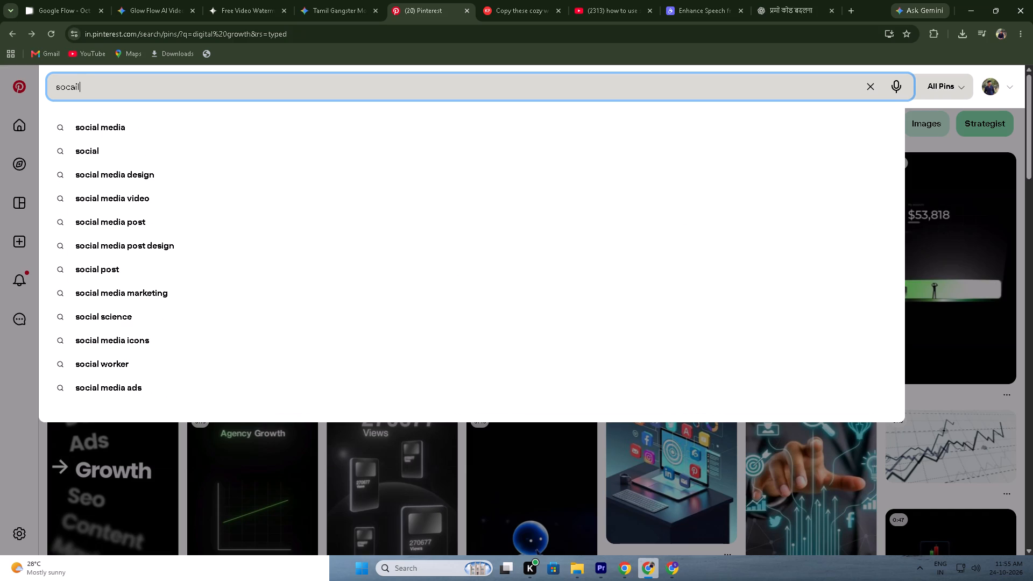
pyautogui.scroll(1, 1032, 580)
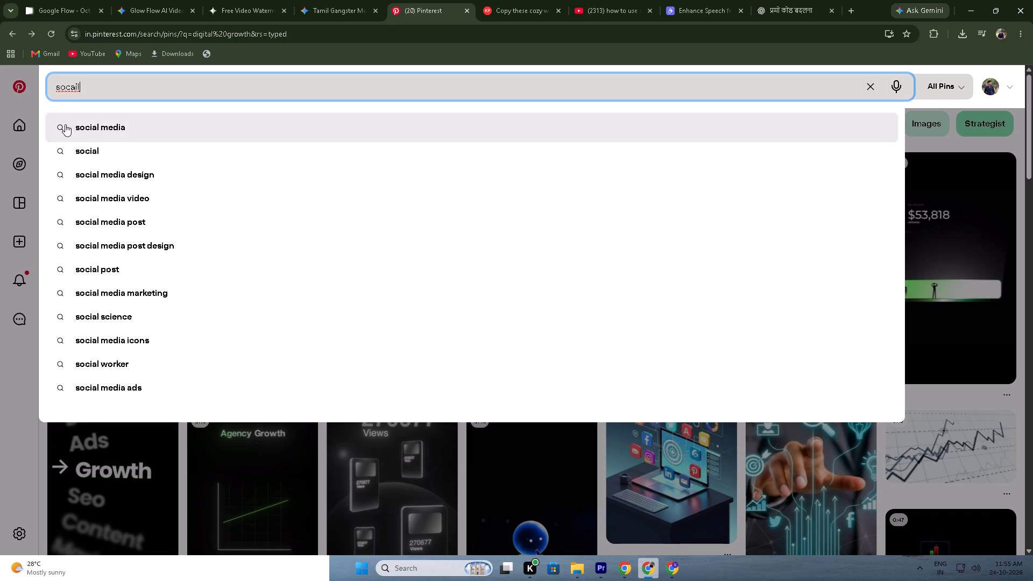
pyautogui.click(65, 124)
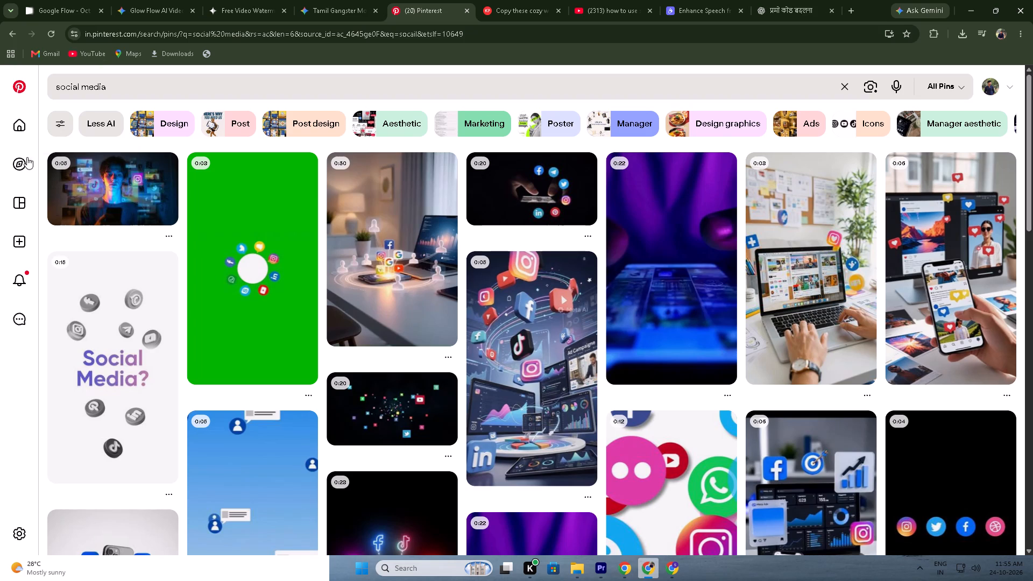
pyautogui.scroll(-4, 337, 351)
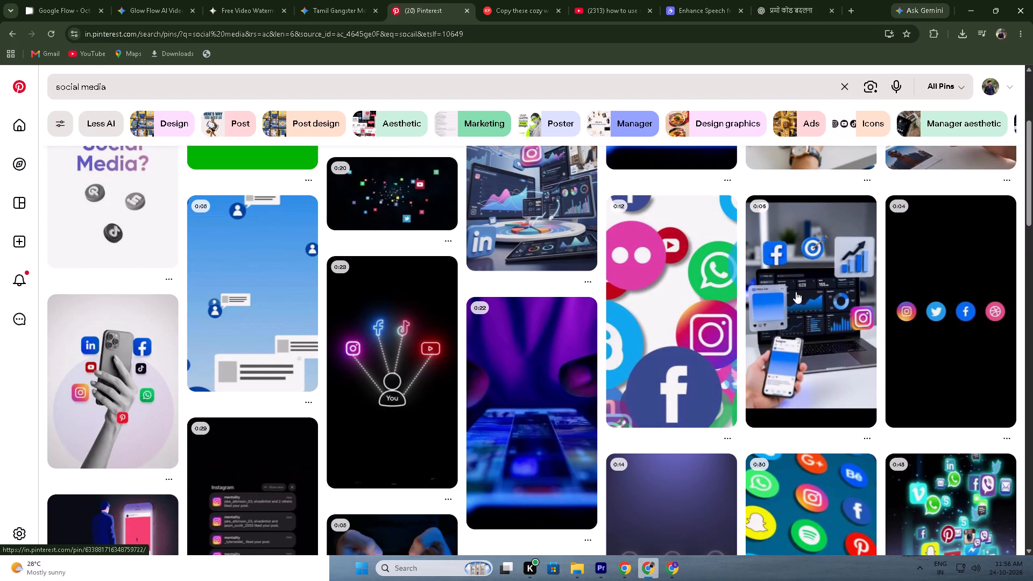
pyautogui.scroll(-6, 794, 293)
pyautogui.scroll(-6, 409, 314)
pyautogui.scroll(9, 315, 374)
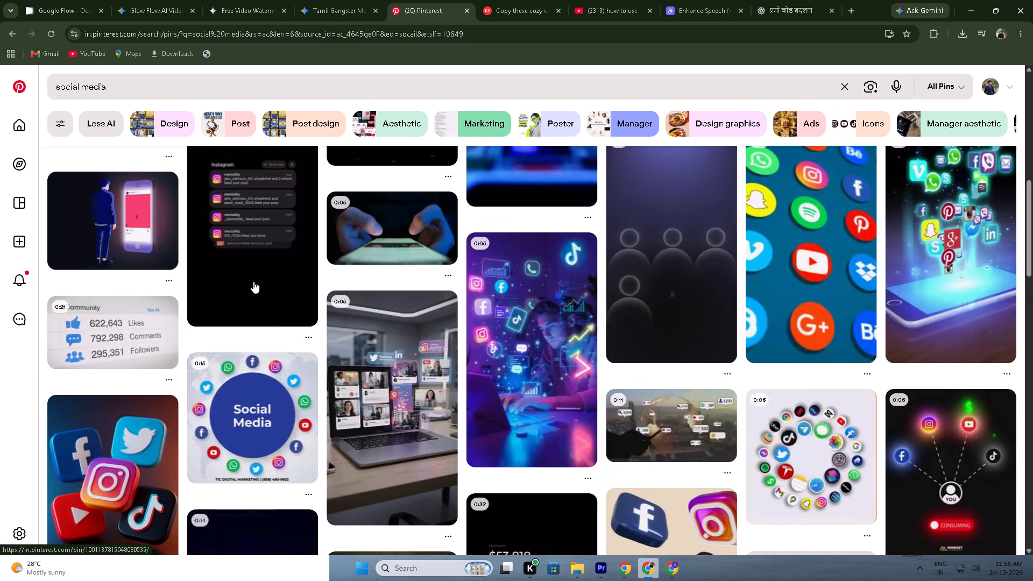
pyautogui.scroll(9, 253, 281)
# Refine the Pinterest search to social media marketing and look through the results.
pyautogui.click(130, 92)
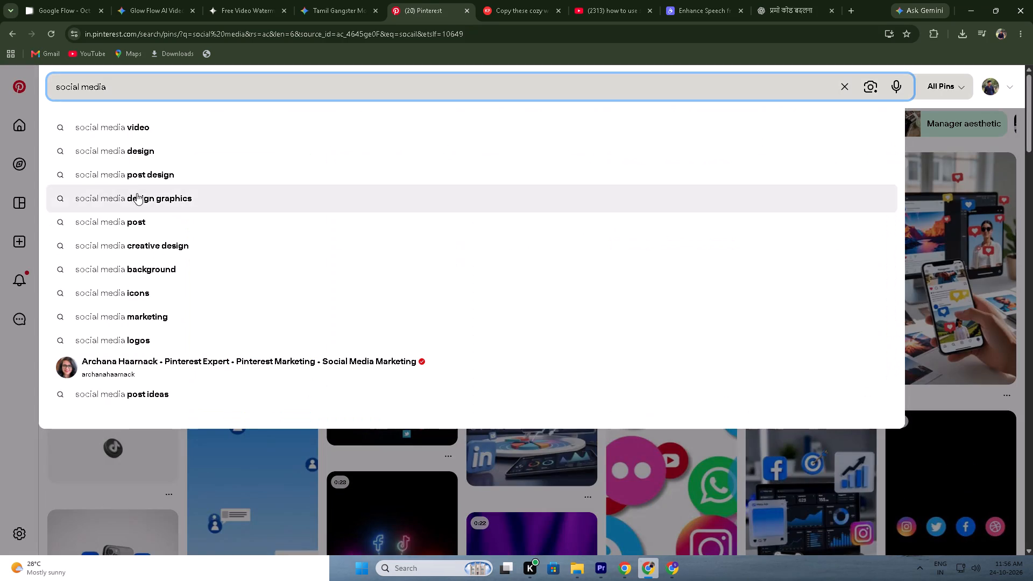
pyautogui.press('space')
pyautogui.click(154, 321)
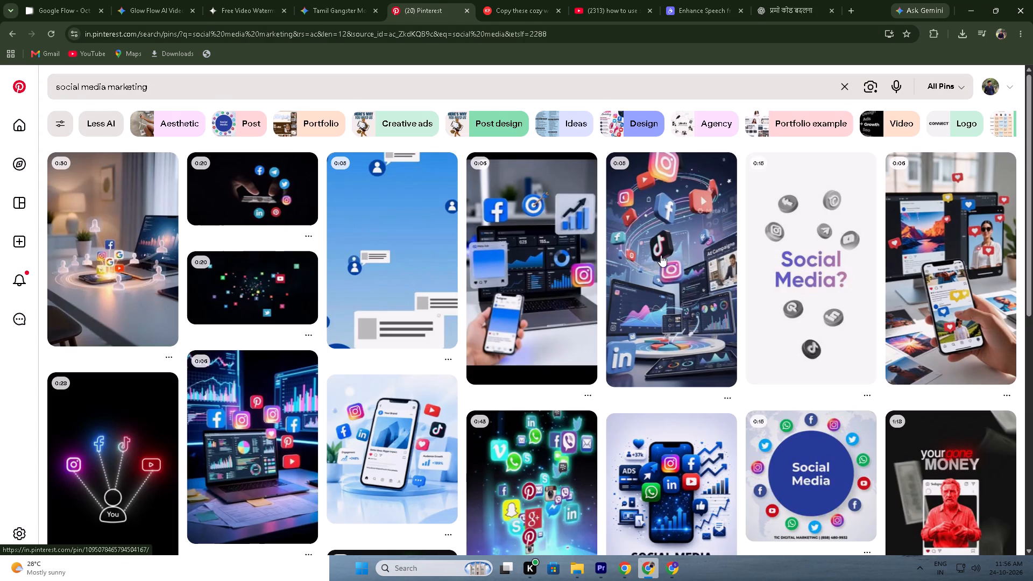
pyautogui.scroll(-3, 540, 336)
pyautogui.scroll(-5, 176, 338)
# Narrow the Pinterest search to social media marketing video.
pyautogui.click(160, 84)
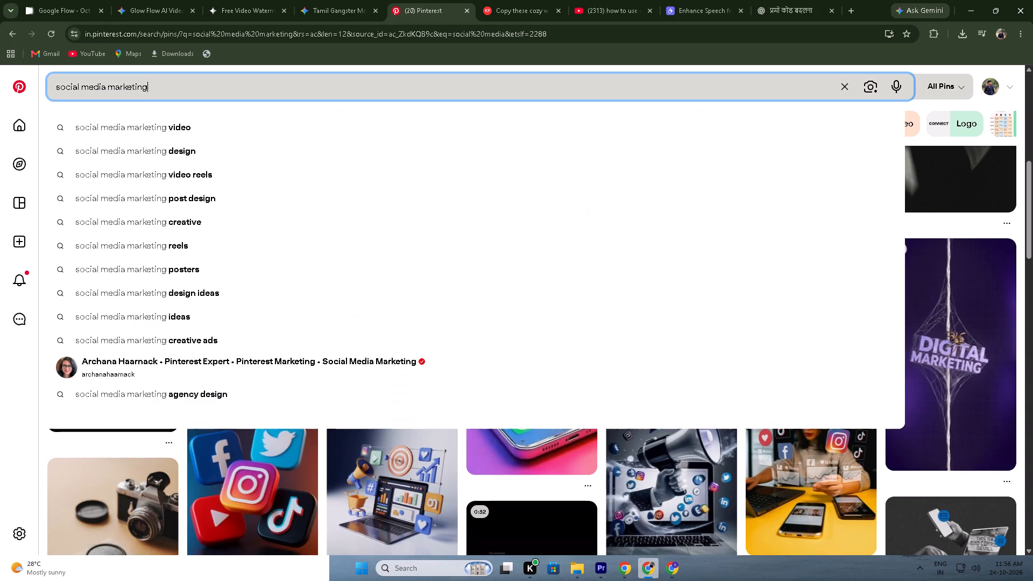
pyautogui.press('space')
pyautogui.click(183, 127)
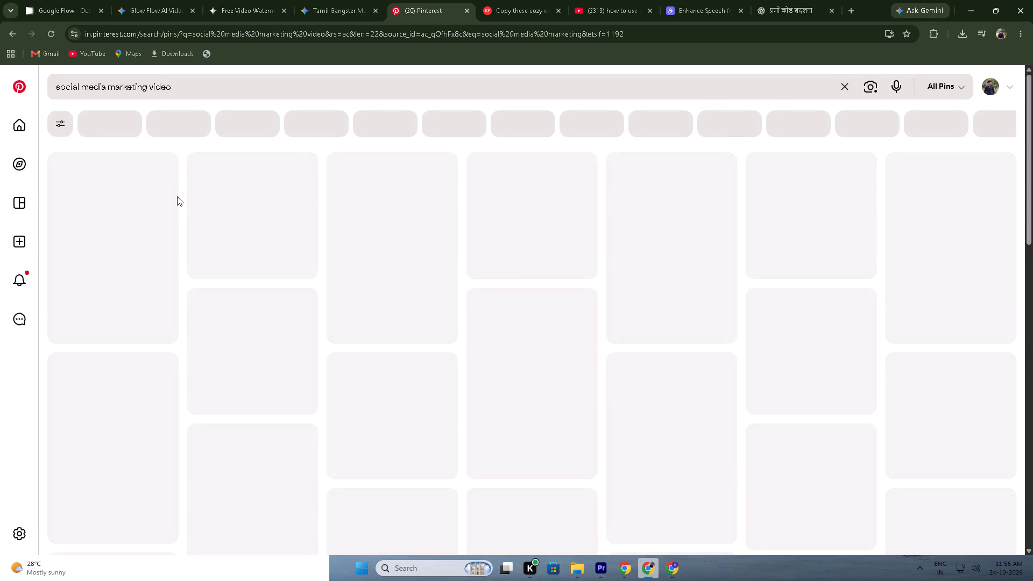
pyautogui.click(139, 270)
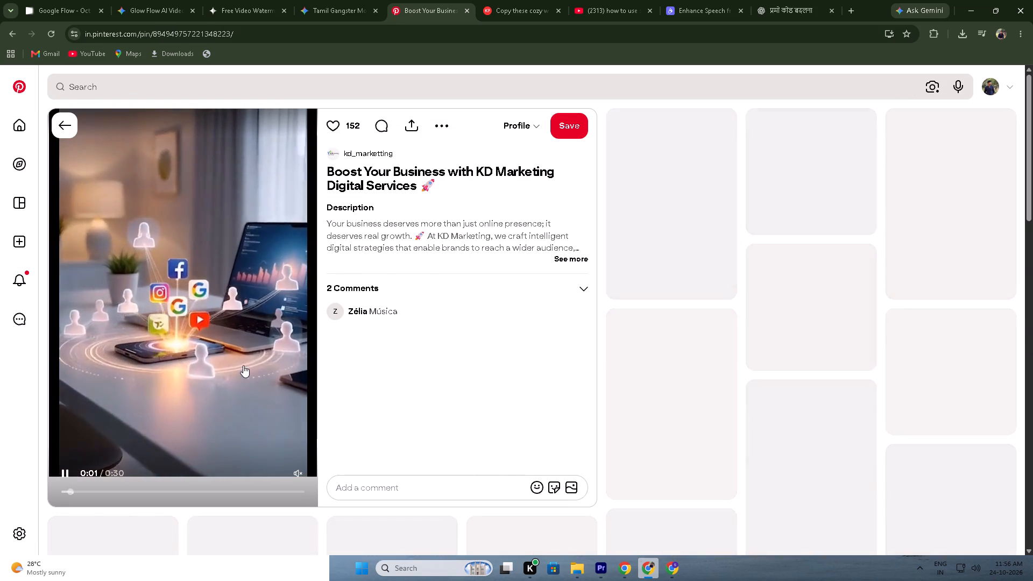
pyautogui.click(160, 318)
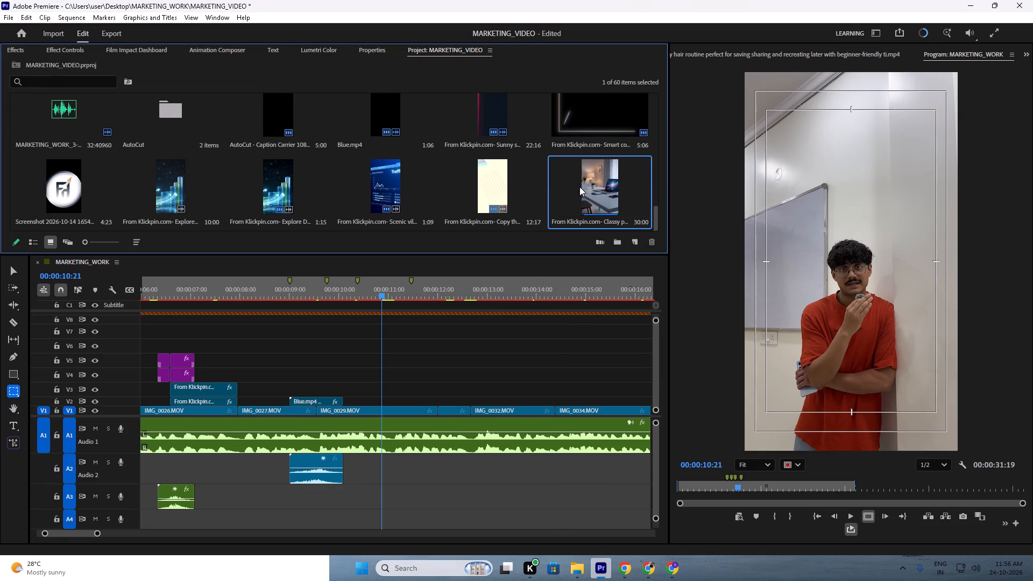
pyautogui.click(579, 187)
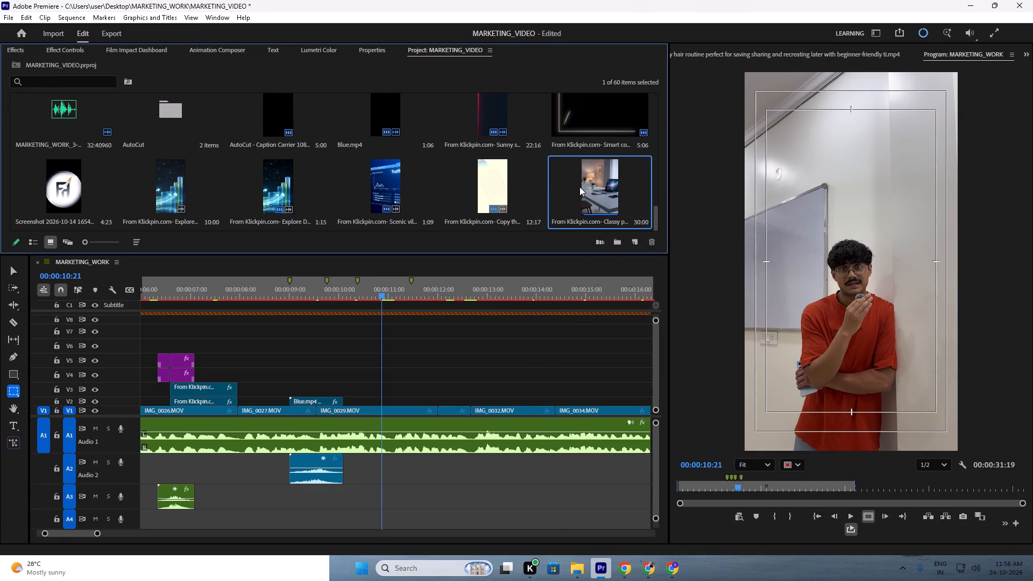